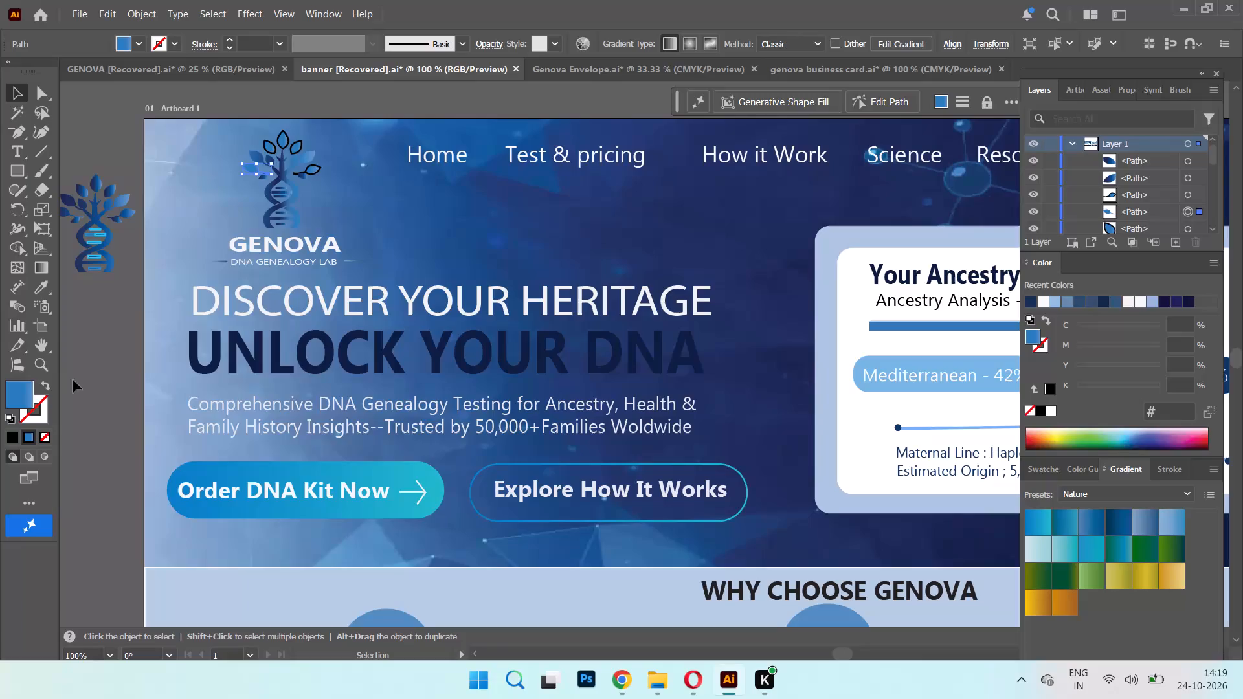
Undo the last stroke and fill changes on the far-left leaf of the header logo's tree.
{"action": "left_click", "coordinate": [315, 170]}
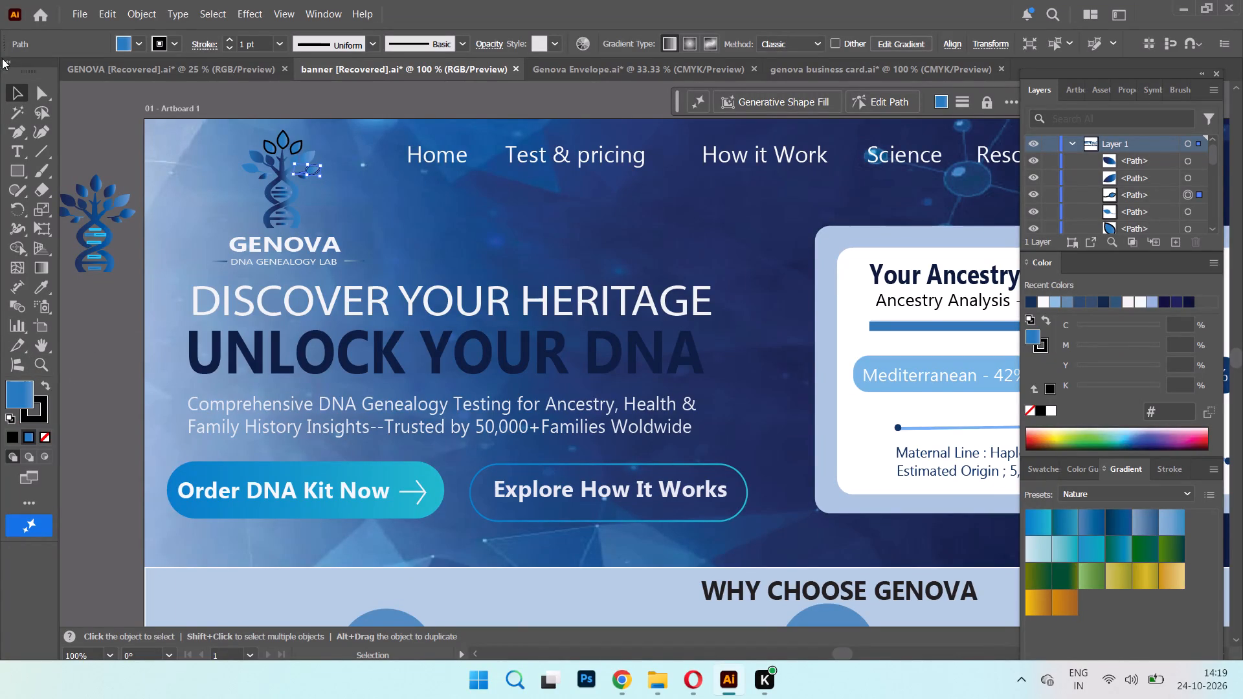
{"action": "left_click", "coordinate": [95, 284]}
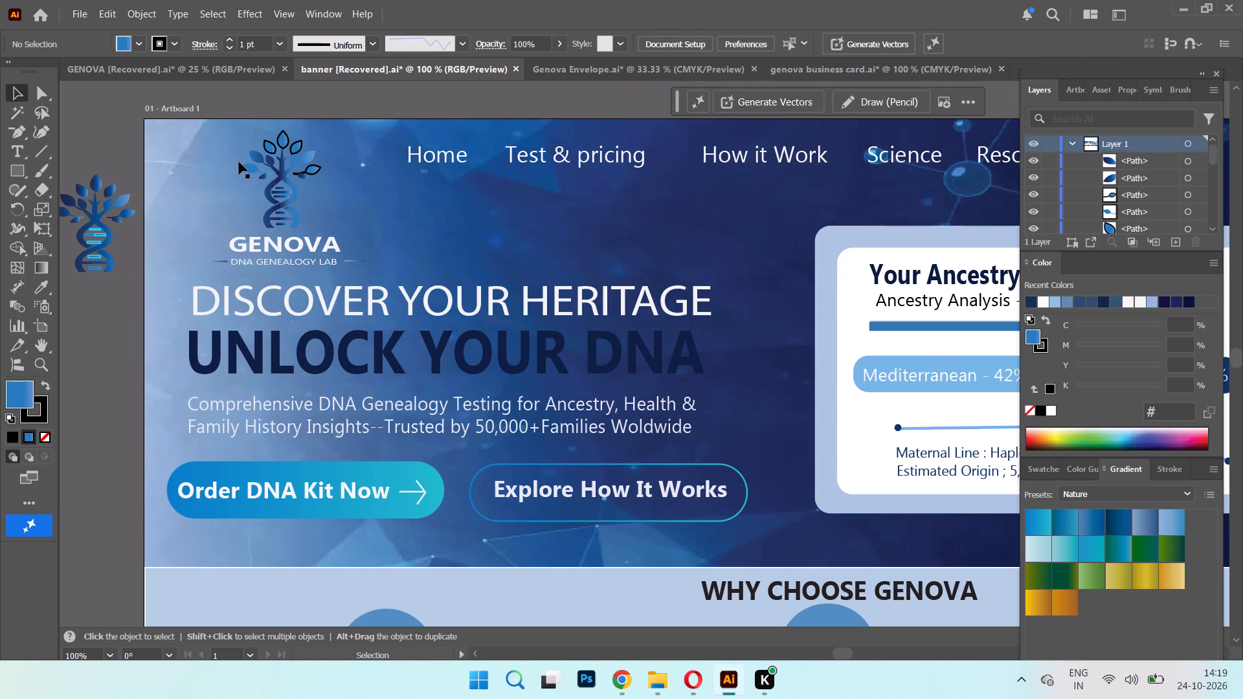
{"action": "key", "text": "ctrl+z"}
{"action": "key", "text": "ctrl+z"}
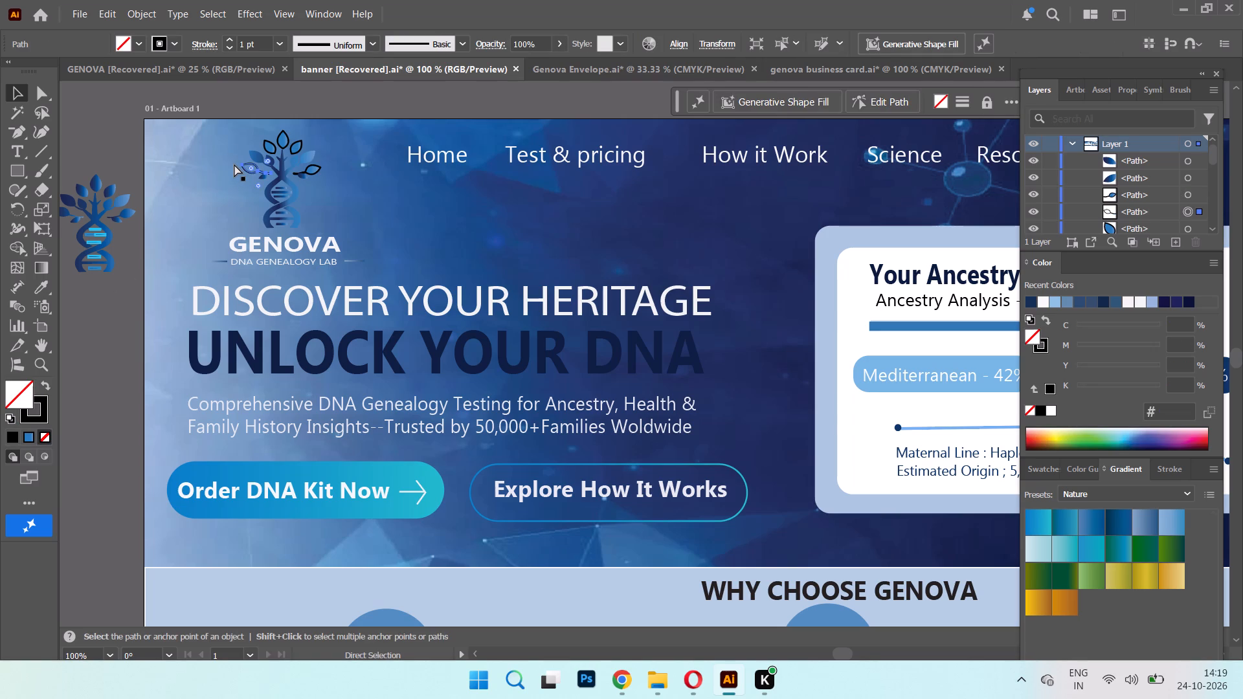
{"action": "key", "text": "ctrl+z"}
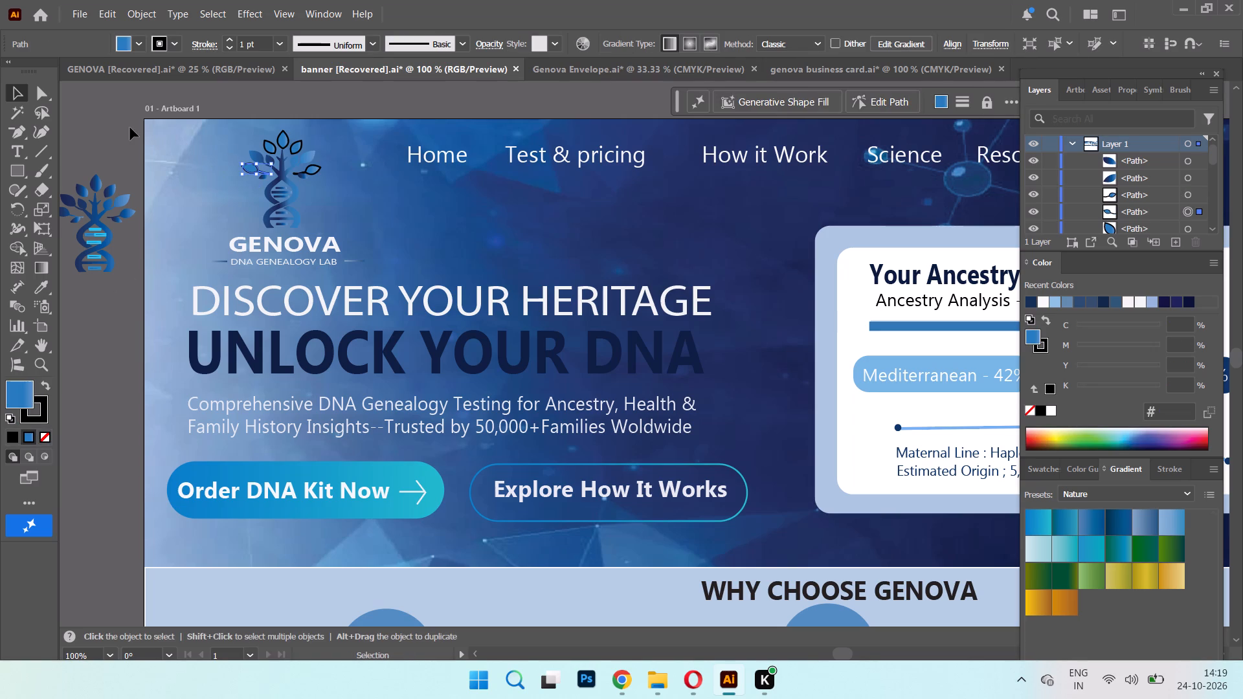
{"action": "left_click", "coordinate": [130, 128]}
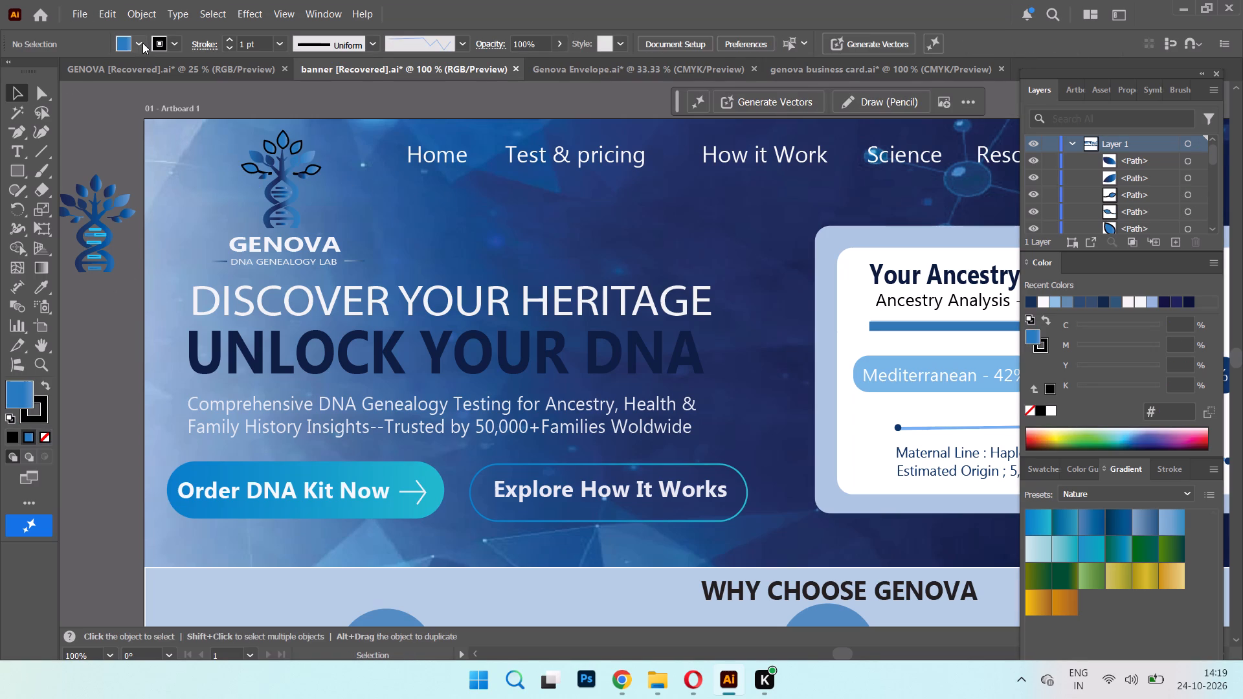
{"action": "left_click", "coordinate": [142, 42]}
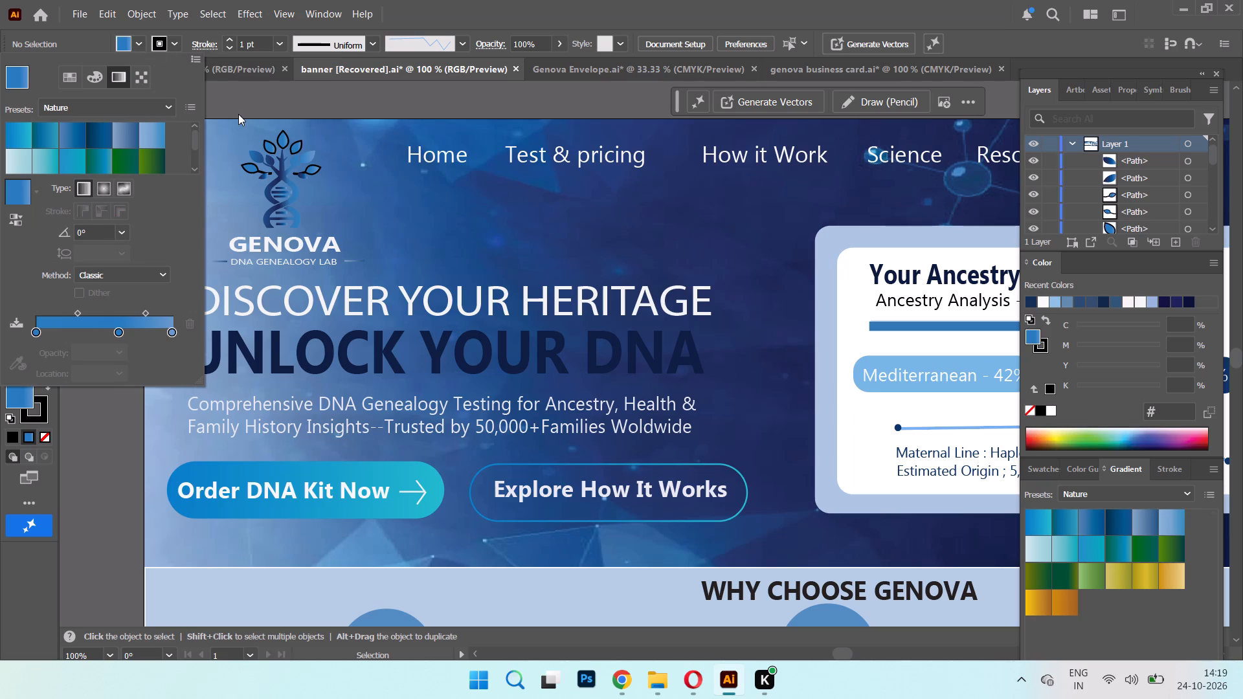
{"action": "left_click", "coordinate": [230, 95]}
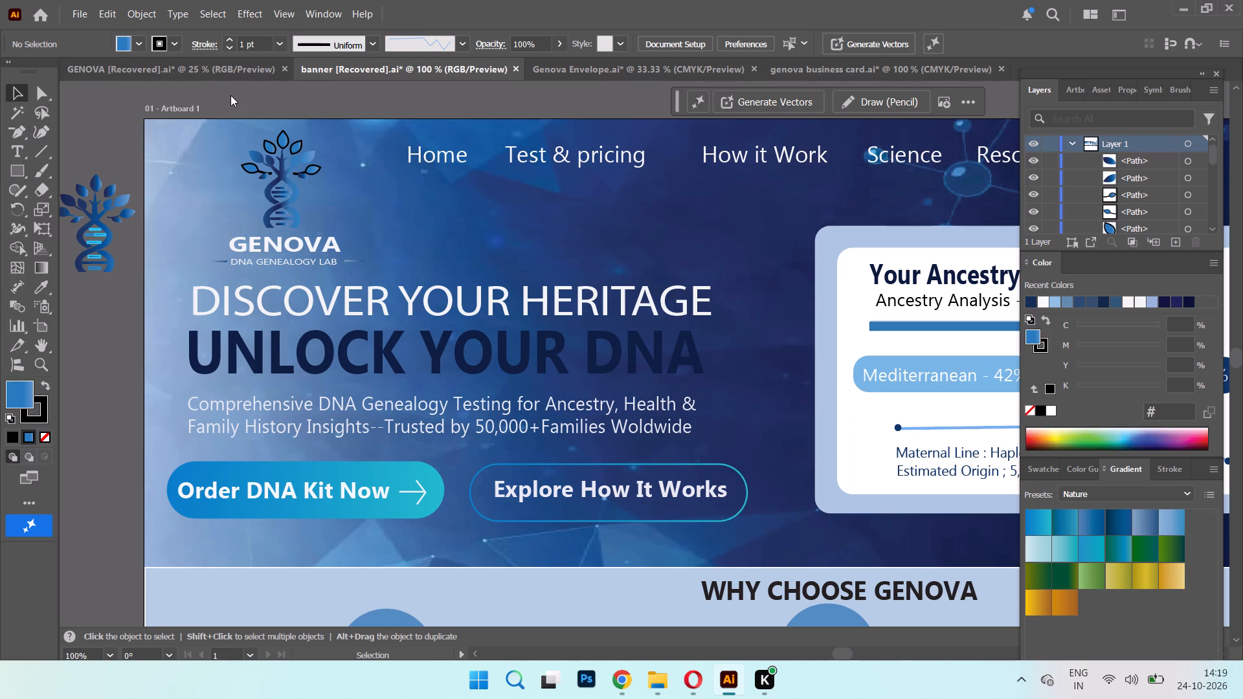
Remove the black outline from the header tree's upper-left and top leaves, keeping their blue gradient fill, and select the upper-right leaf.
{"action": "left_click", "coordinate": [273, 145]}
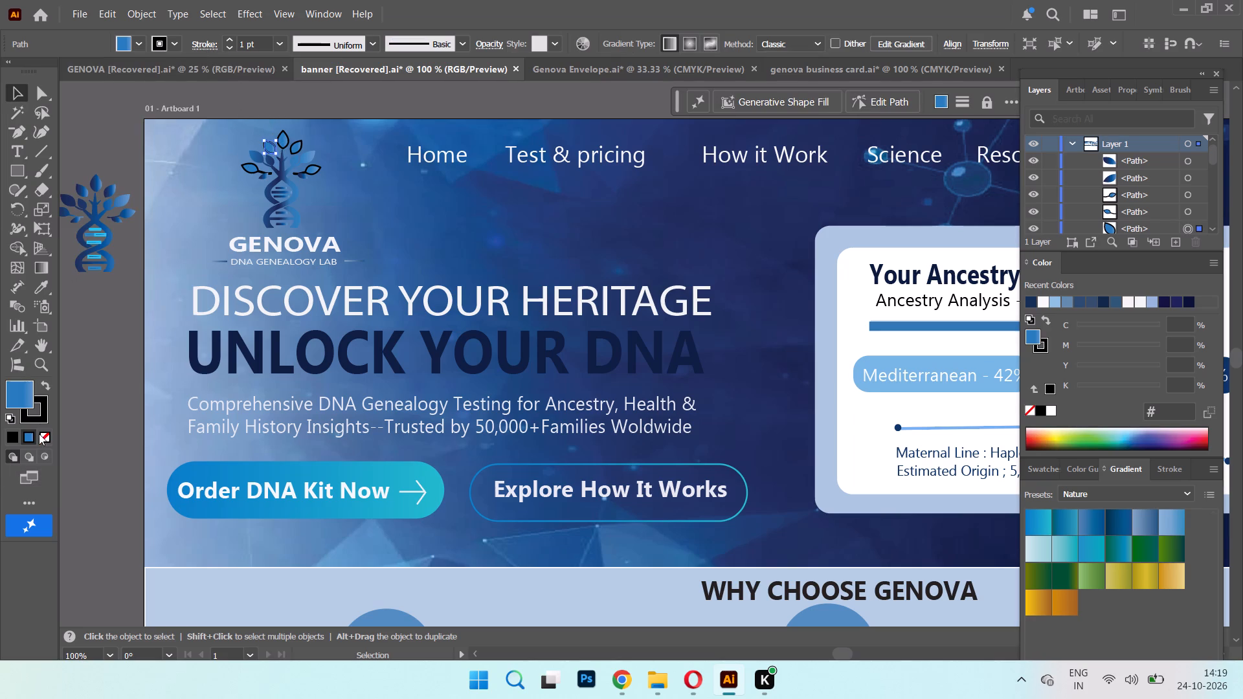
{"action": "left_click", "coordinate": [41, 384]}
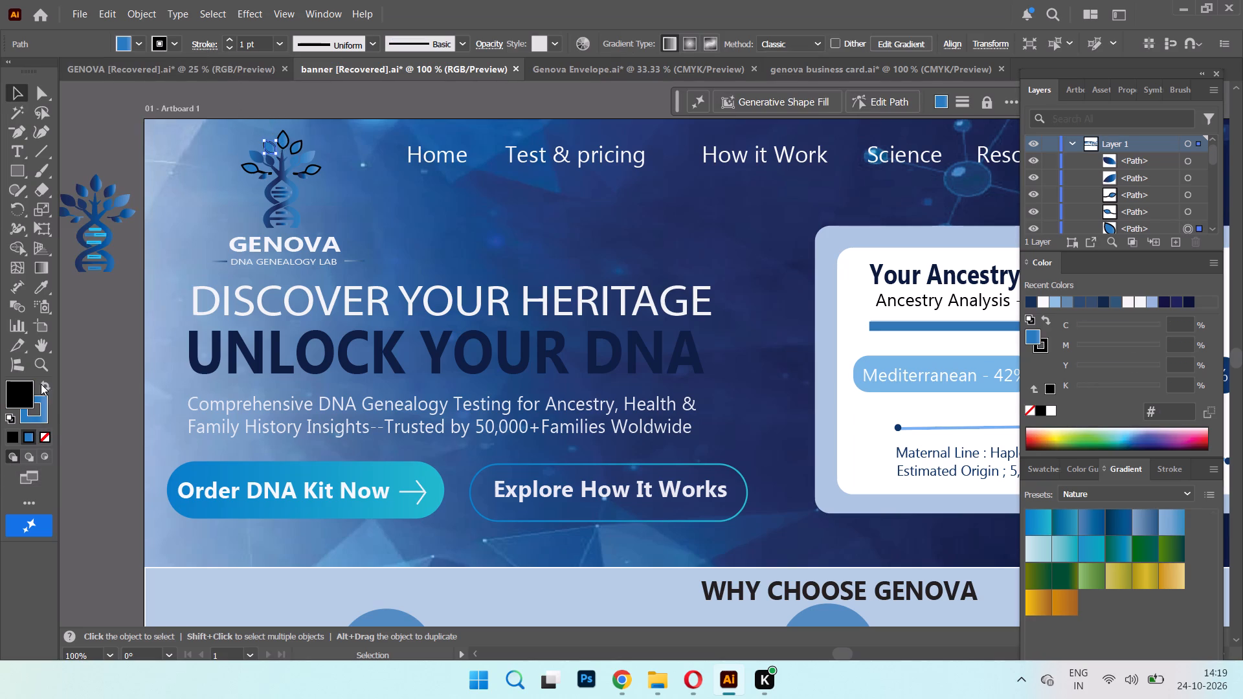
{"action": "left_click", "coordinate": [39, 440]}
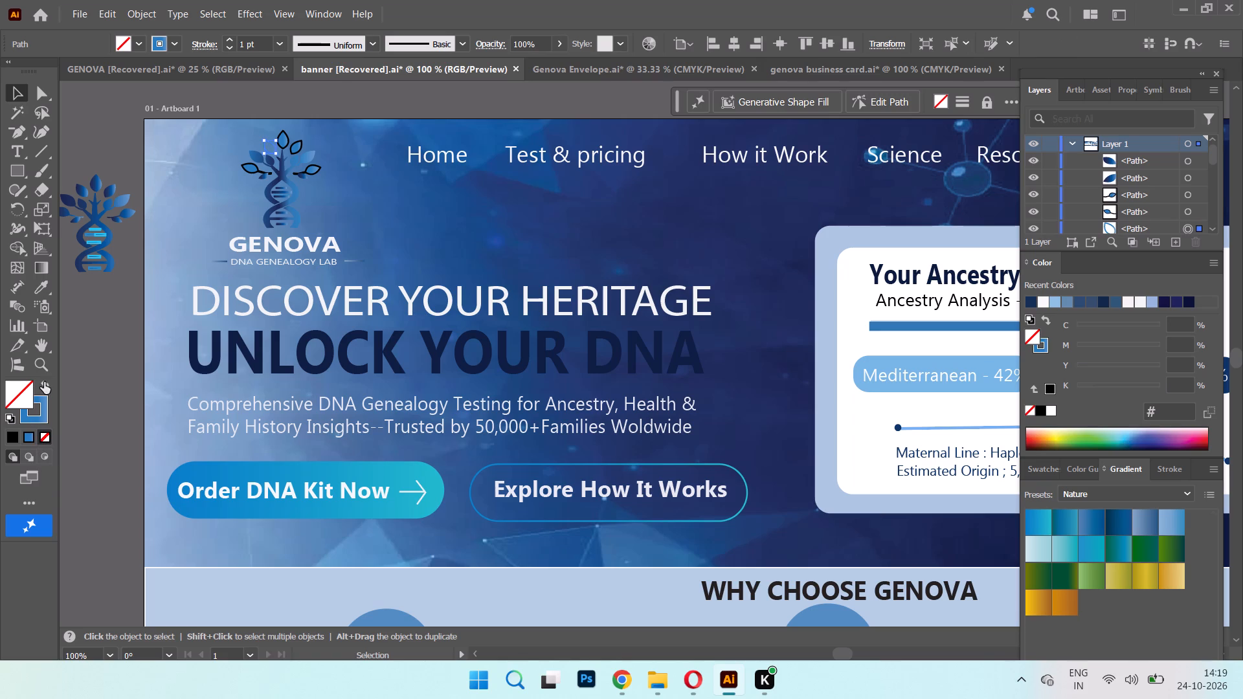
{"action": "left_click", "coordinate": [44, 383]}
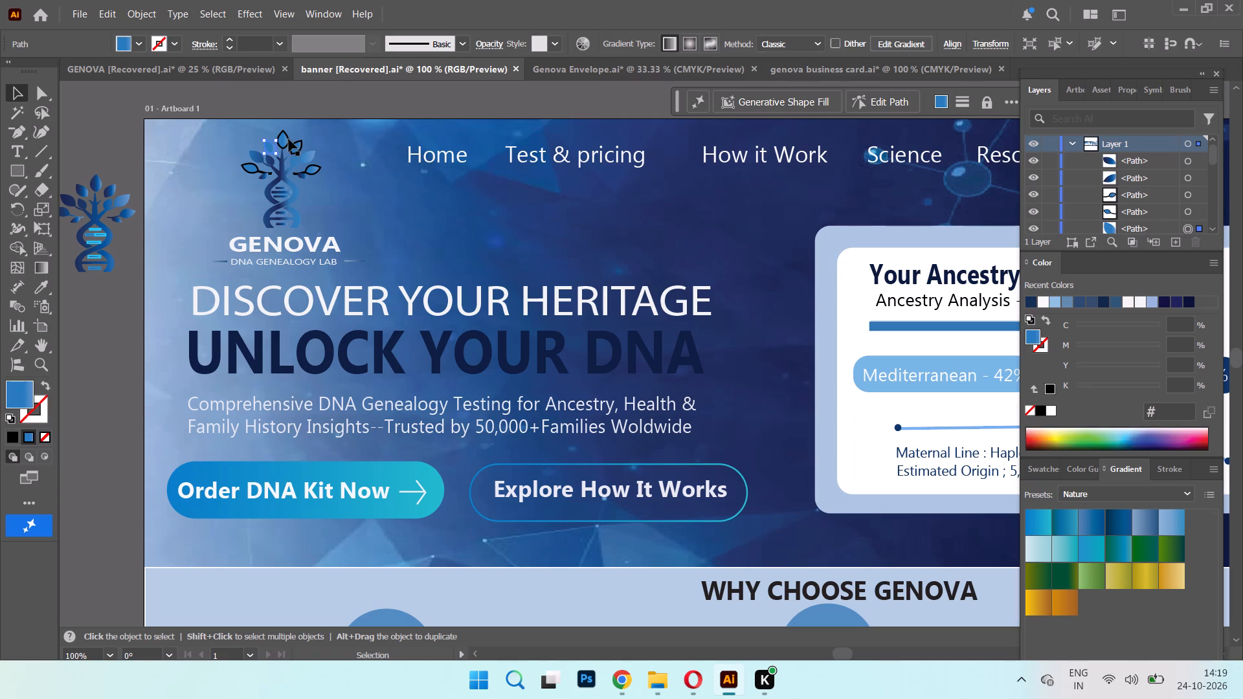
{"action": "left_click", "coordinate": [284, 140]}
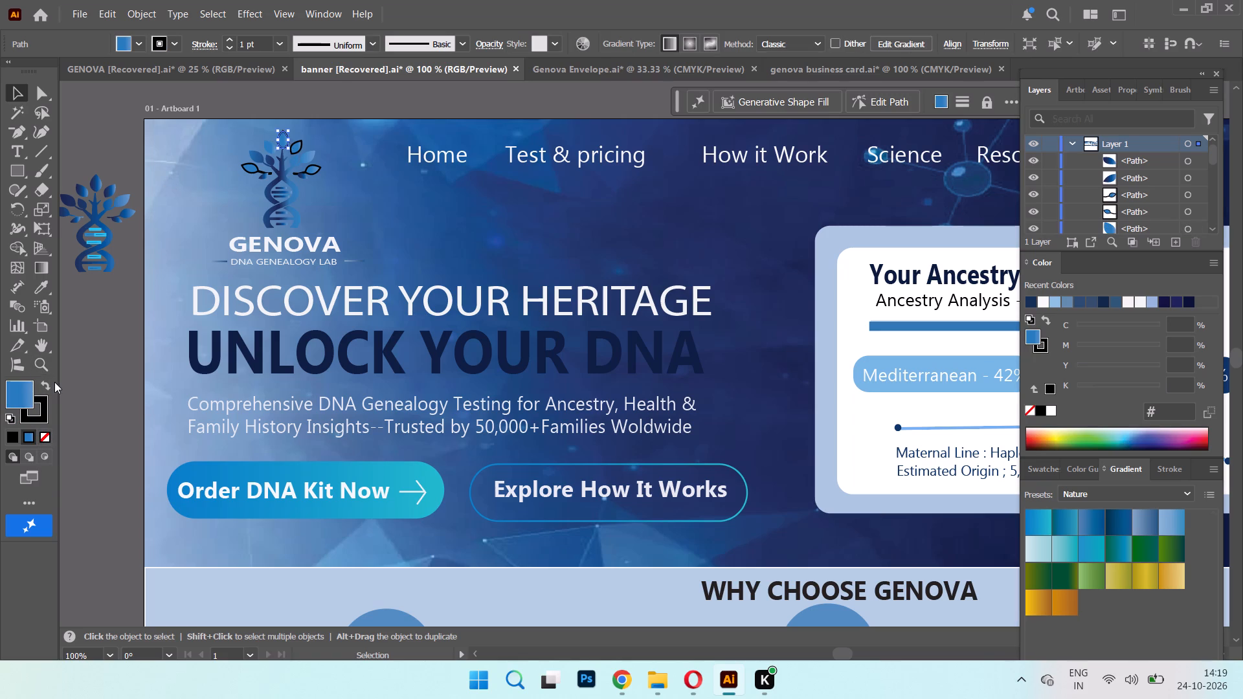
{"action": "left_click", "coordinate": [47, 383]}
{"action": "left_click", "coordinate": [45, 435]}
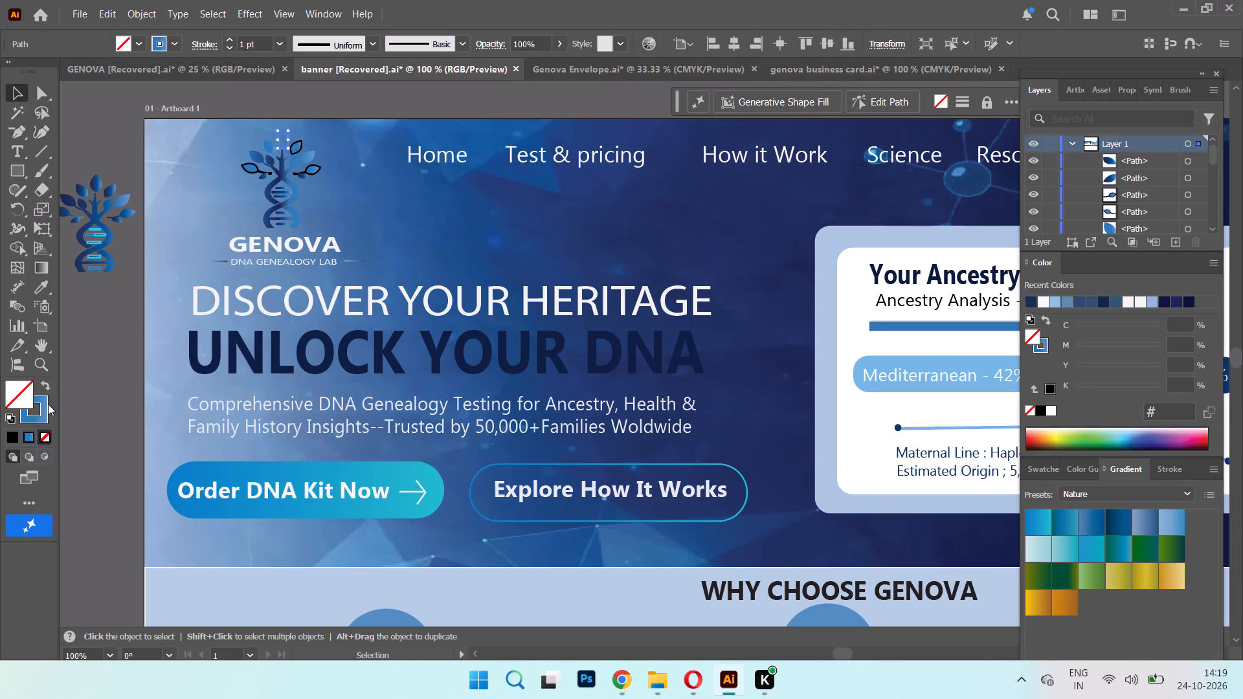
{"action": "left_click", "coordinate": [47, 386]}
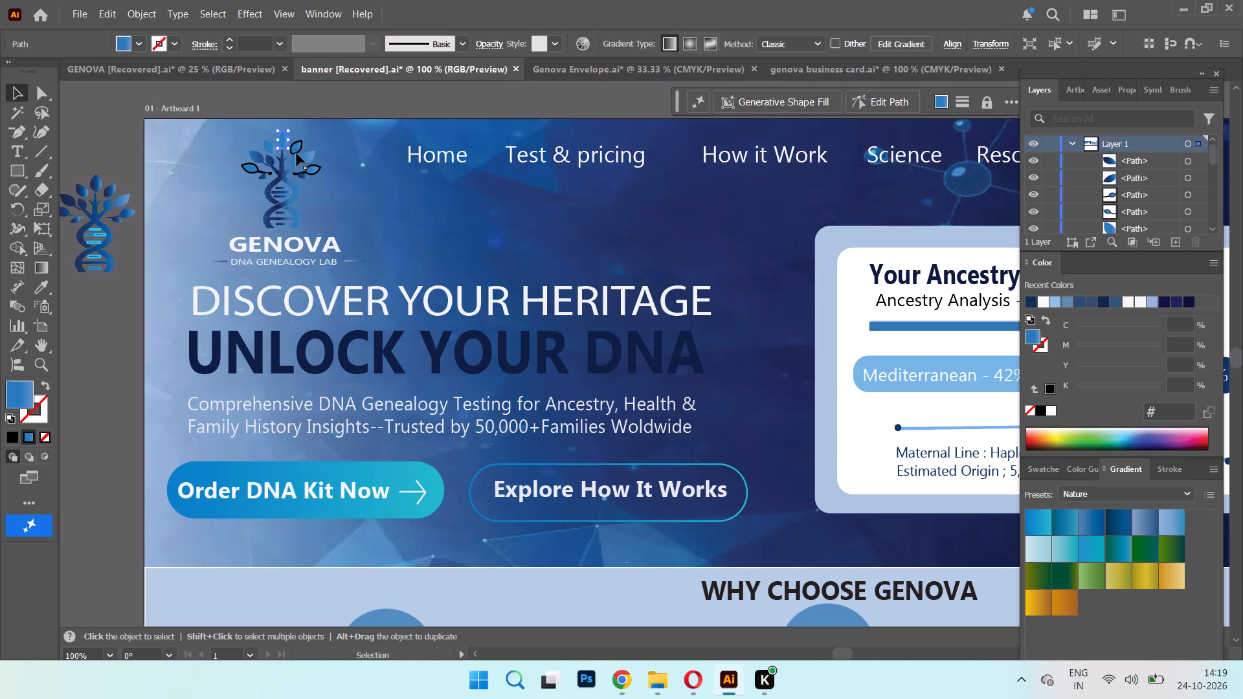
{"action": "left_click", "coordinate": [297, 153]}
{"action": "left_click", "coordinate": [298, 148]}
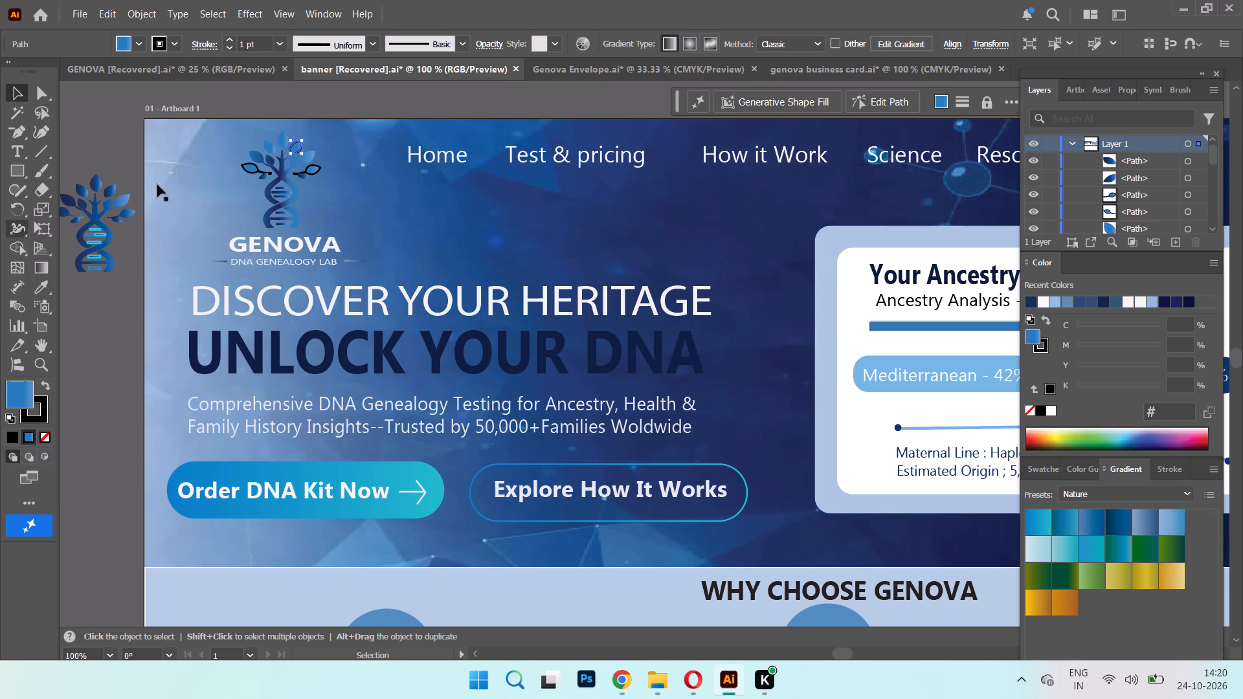
Undo the leaf outline edits and the ungrouping until the header logo's tree is a single group again.
{"action": "key", "text": "ctrl+z"}
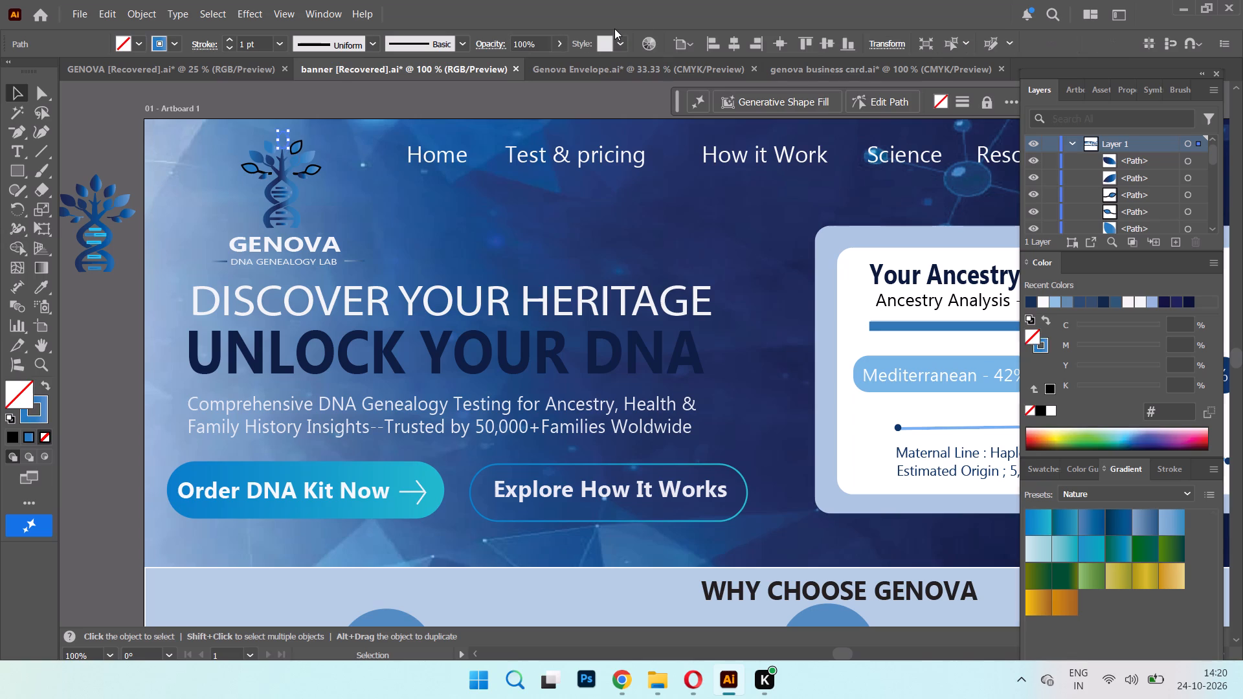
{"action": "key", "text": "ctrl+z"}
{"action": "key", "text": "ctrl+z"}
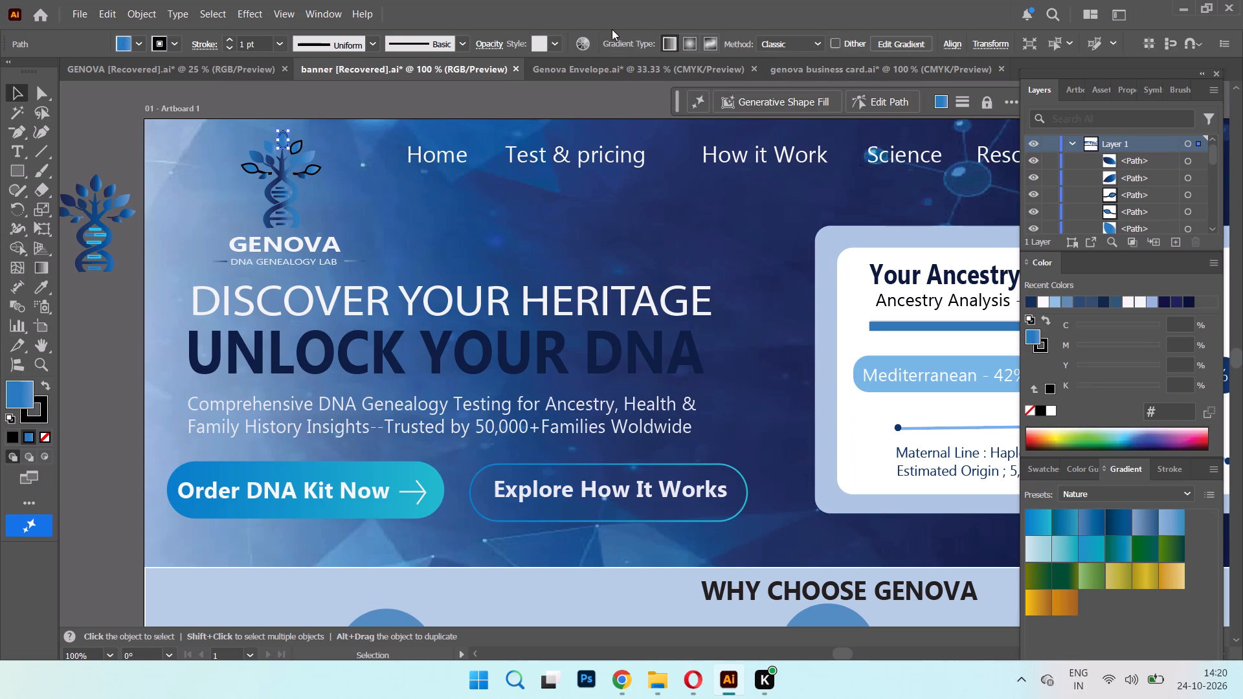
{"action": "key", "text": "ctrl+z"}
{"action": "key", "text": "ctrl+z"}
{"action": "key", "text": "ctrl+z"}
{"action": "key", "text": "ctrl+z"}
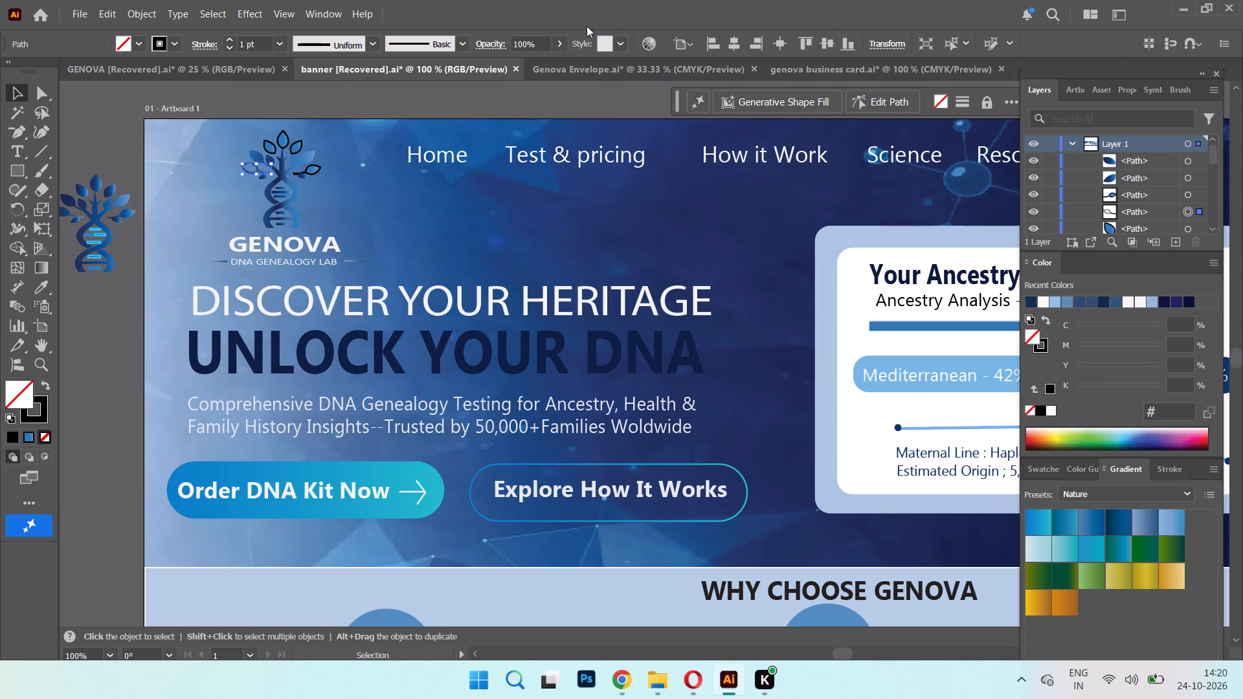
{"action": "key", "text": "ctrl+z"}
{"action": "key", "text": "ctrl+z"}
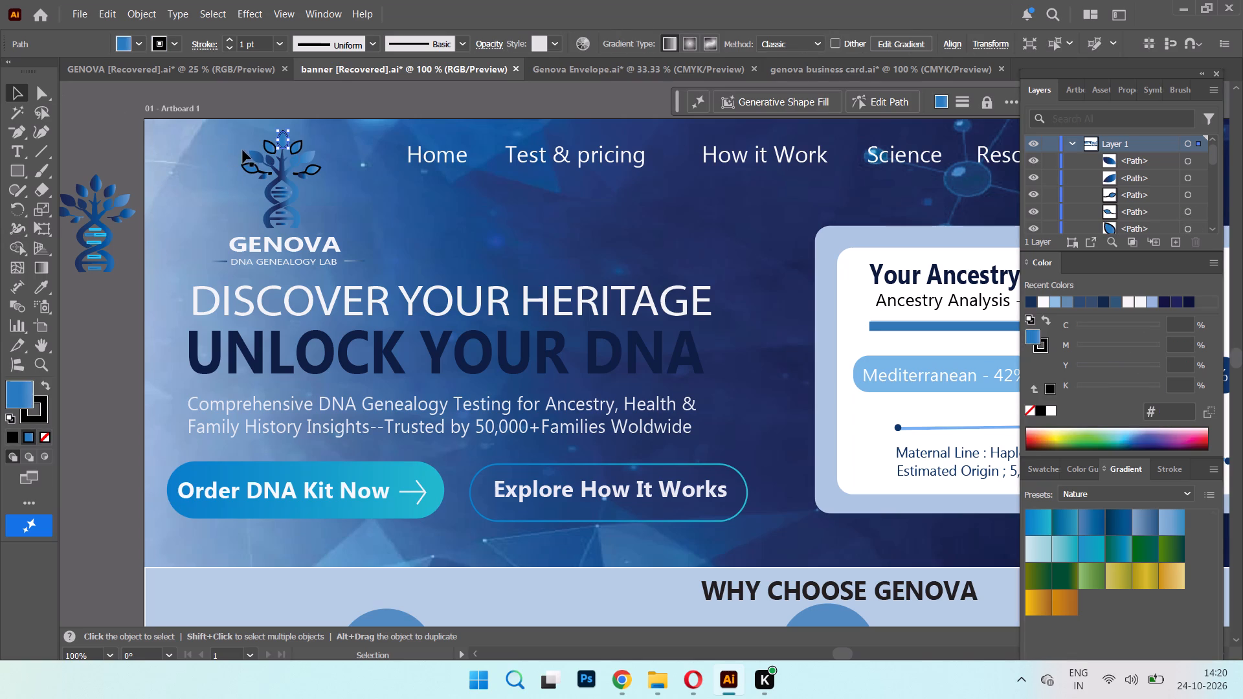
{"action": "left_click", "coordinate": [287, 178]}
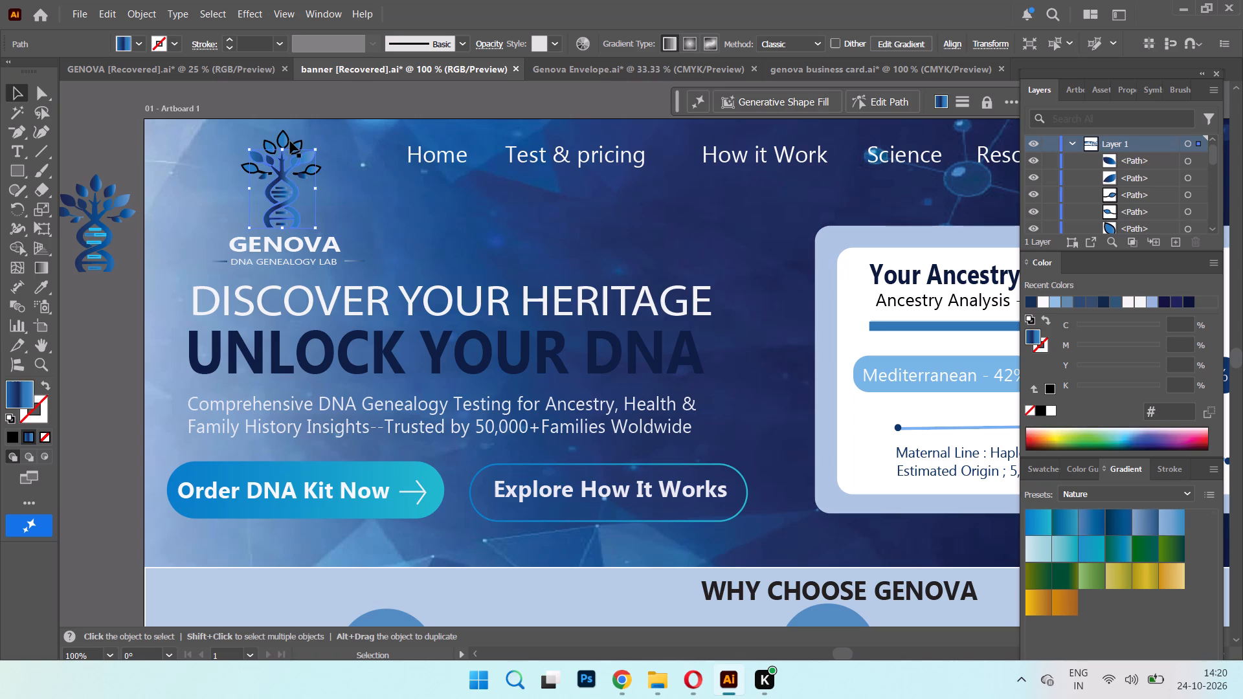
{"action": "key", "text": "ctrl+z"}
{"action": "key", "text": "ctrl+z"}
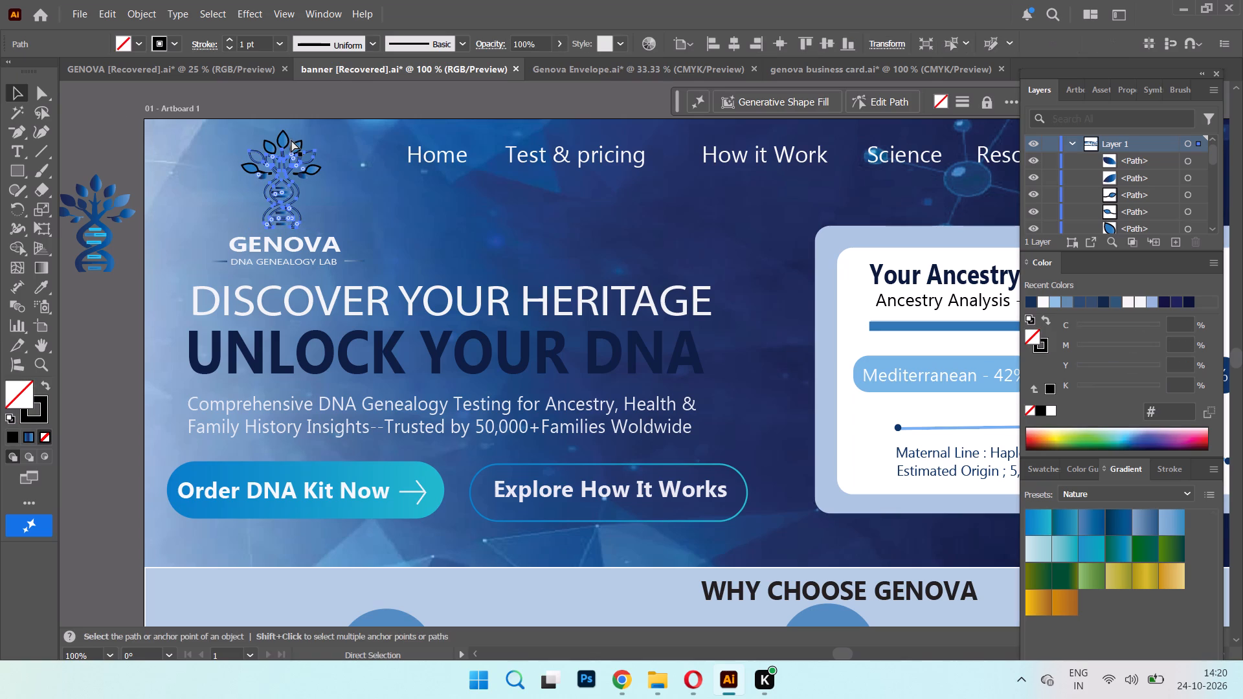
{"action": "key", "text": "ctrl+z"}
{"action": "key", "text": "ctrl+z"}
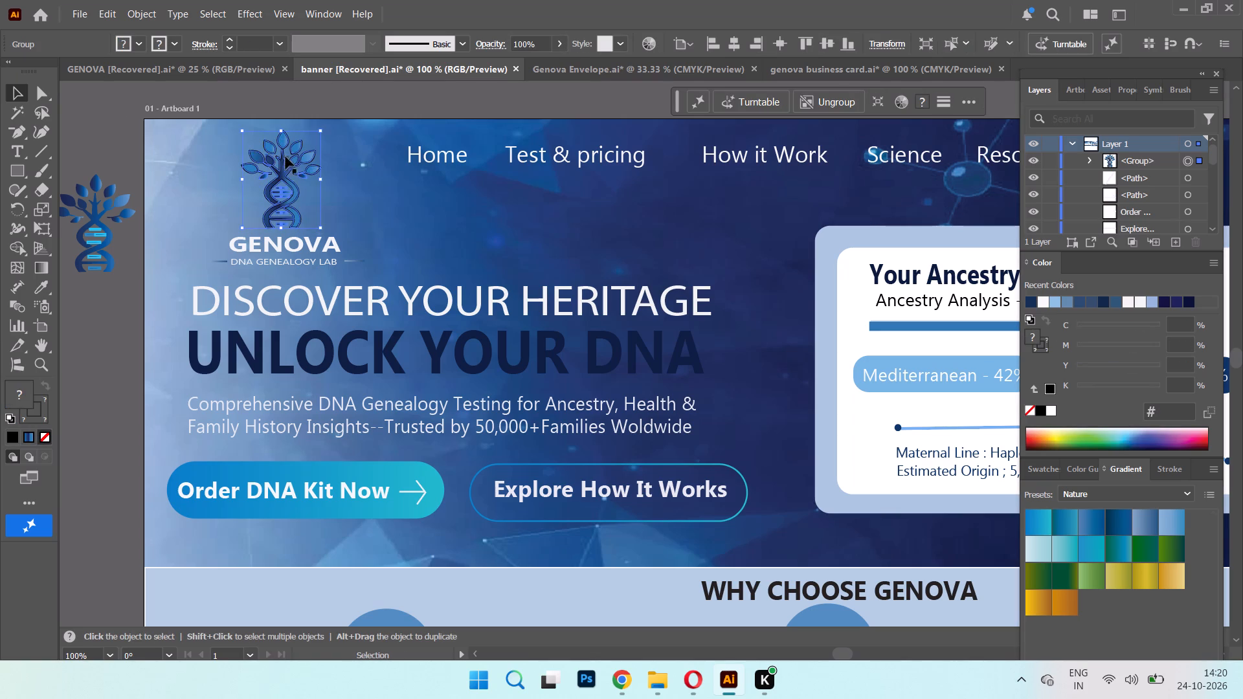
Move the grouped header tree off the artboard, placing it directly below the spare blue tree logo.
{"action": "left_click_drag", "start_coordinate": [284, 179], "coordinate": [96, 370]}
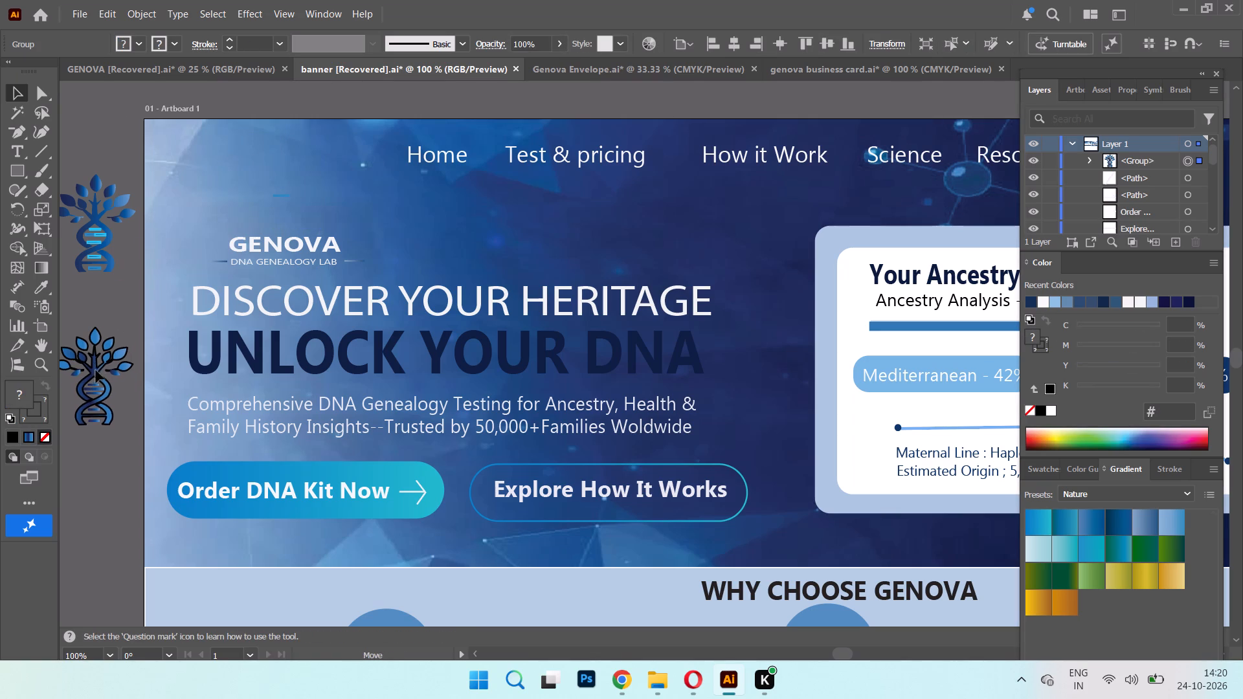
{"action": "left_click_drag", "start_coordinate": [96, 370], "coordinate": [85, 342]}
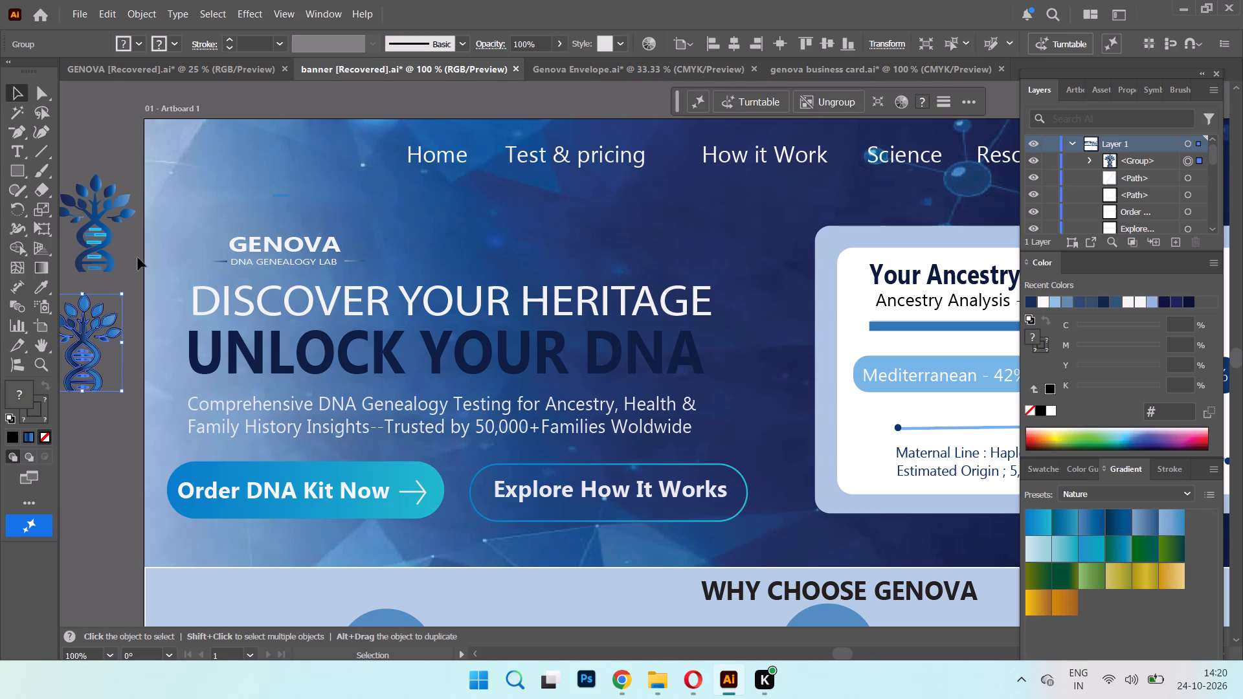
Ungroup both trees beside the artboard, the black-outlined one and the blue one above it.
{"action": "key", "text": "ctrl+equal"}
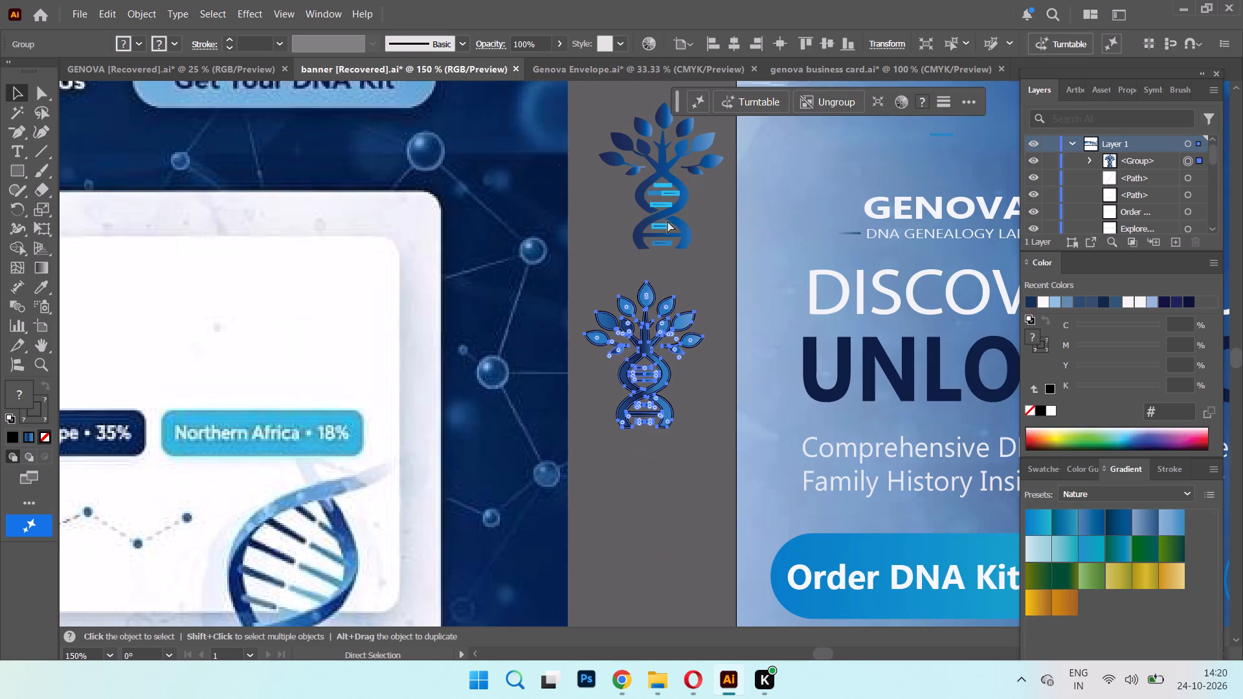
{"action": "left_click", "coordinate": [695, 522]}
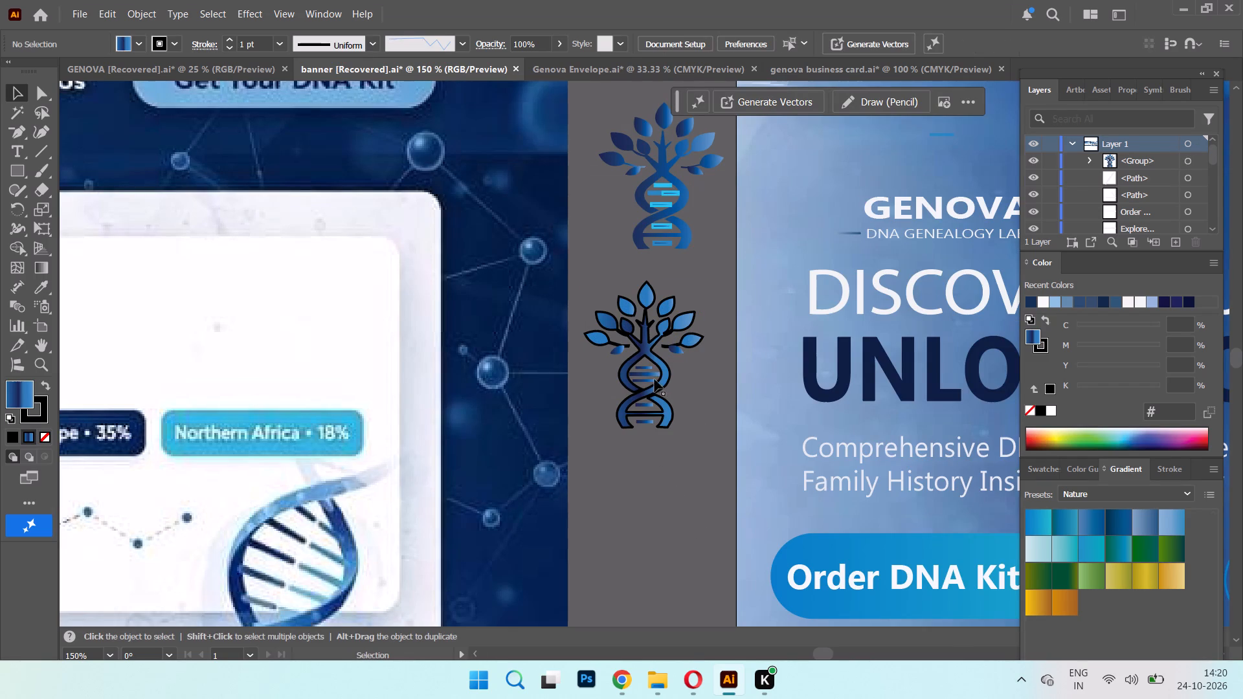
{"action": "left_click", "coordinate": [647, 369]}
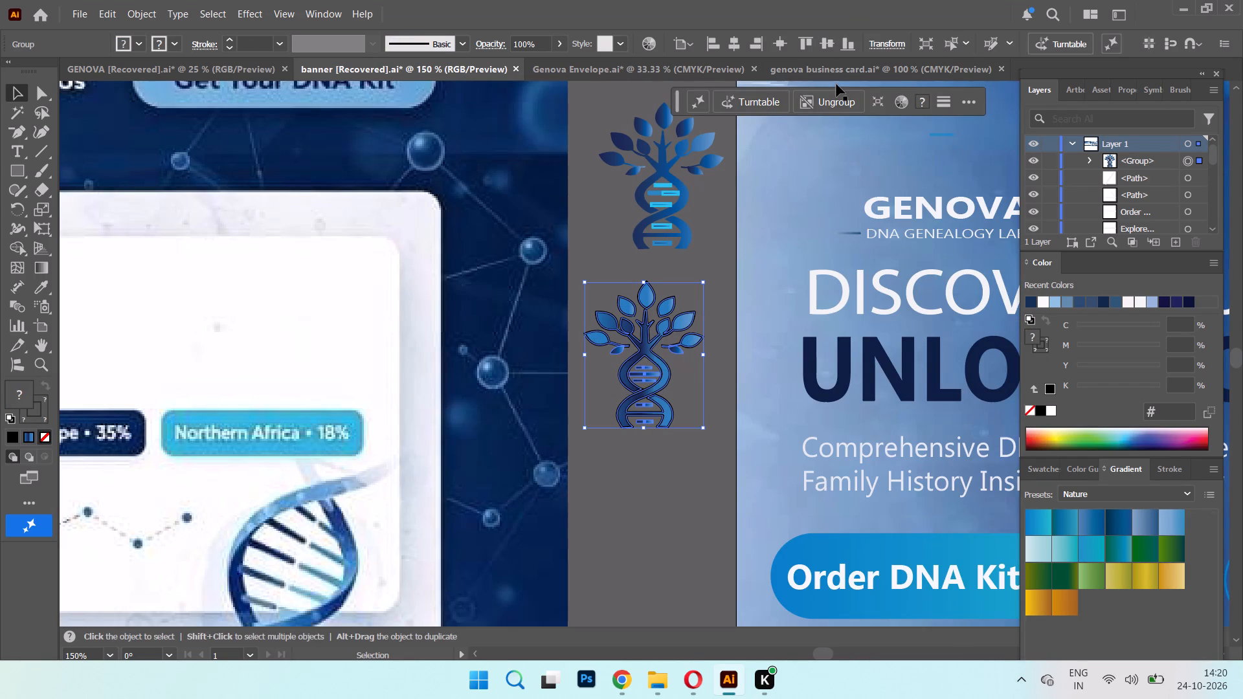
{"action": "left_click", "coordinate": [836, 96]}
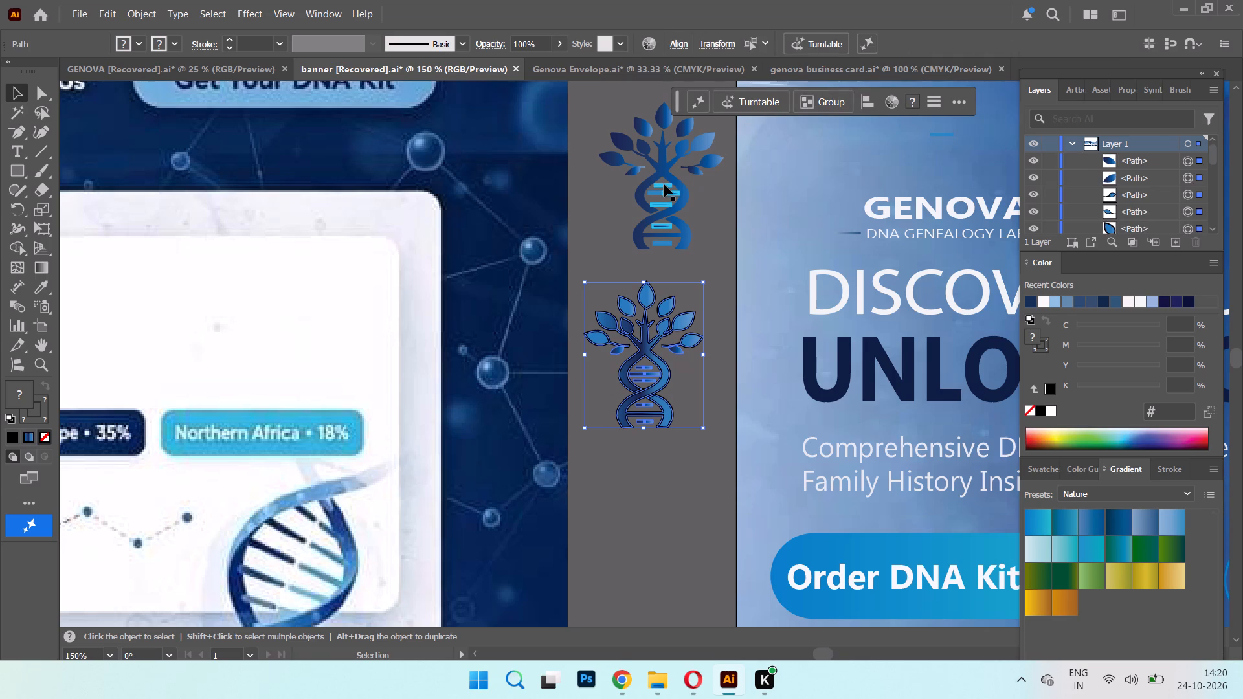
{"action": "left_click", "coordinate": [664, 184]}
{"action": "left_click", "coordinate": [847, 100]}
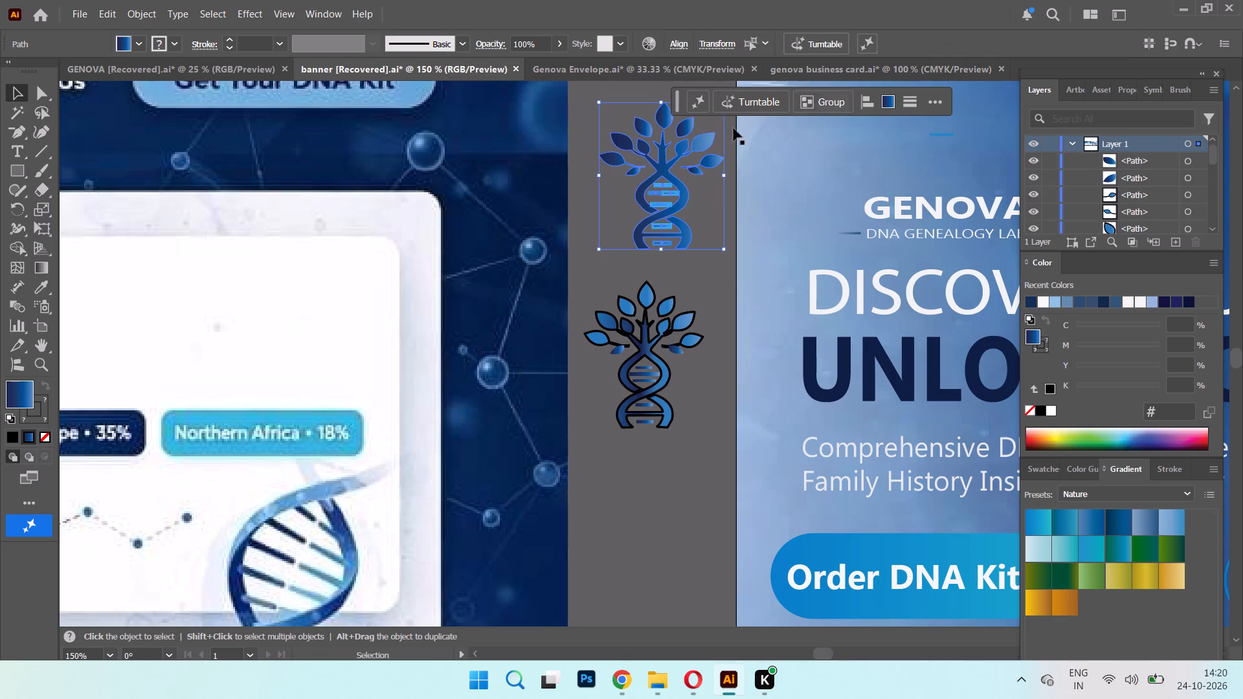
{"action": "left_click", "coordinate": [703, 297]}
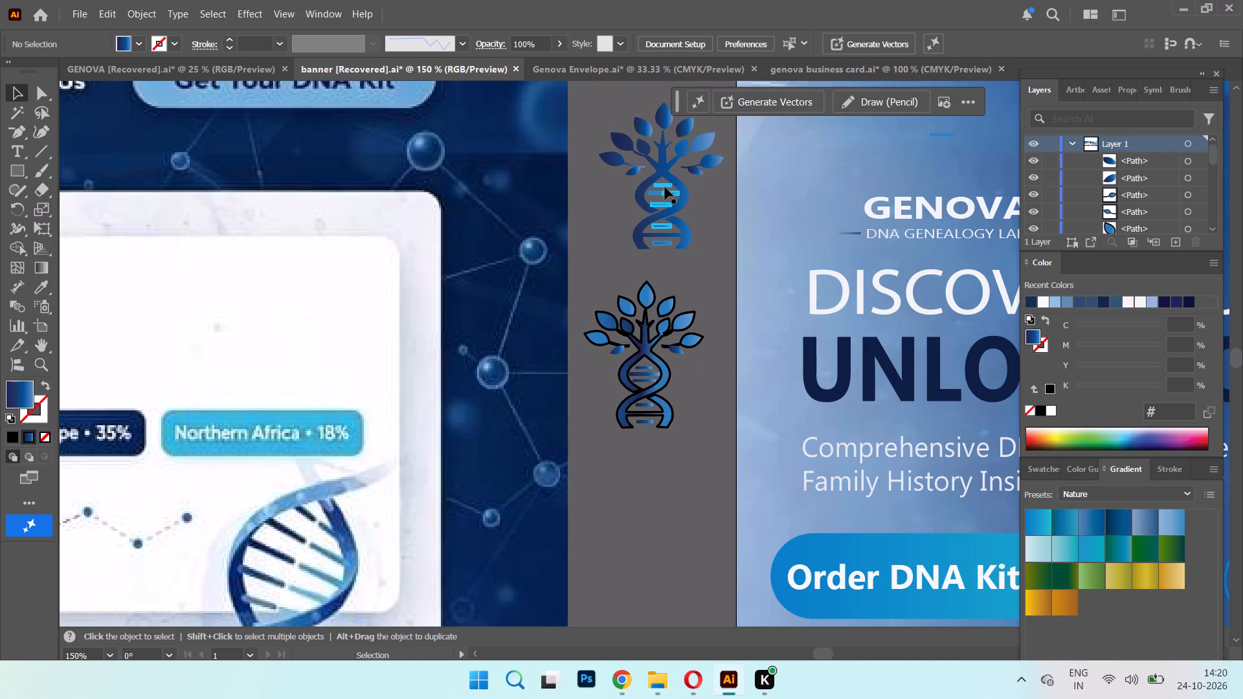
Move the cyan-outlined rungs, except the second one, out of the blue tree's DNA helix to the space below the black-outlined tree.
{"action": "left_click_drag", "start_coordinate": [664, 187], "coordinate": [645, 457]}
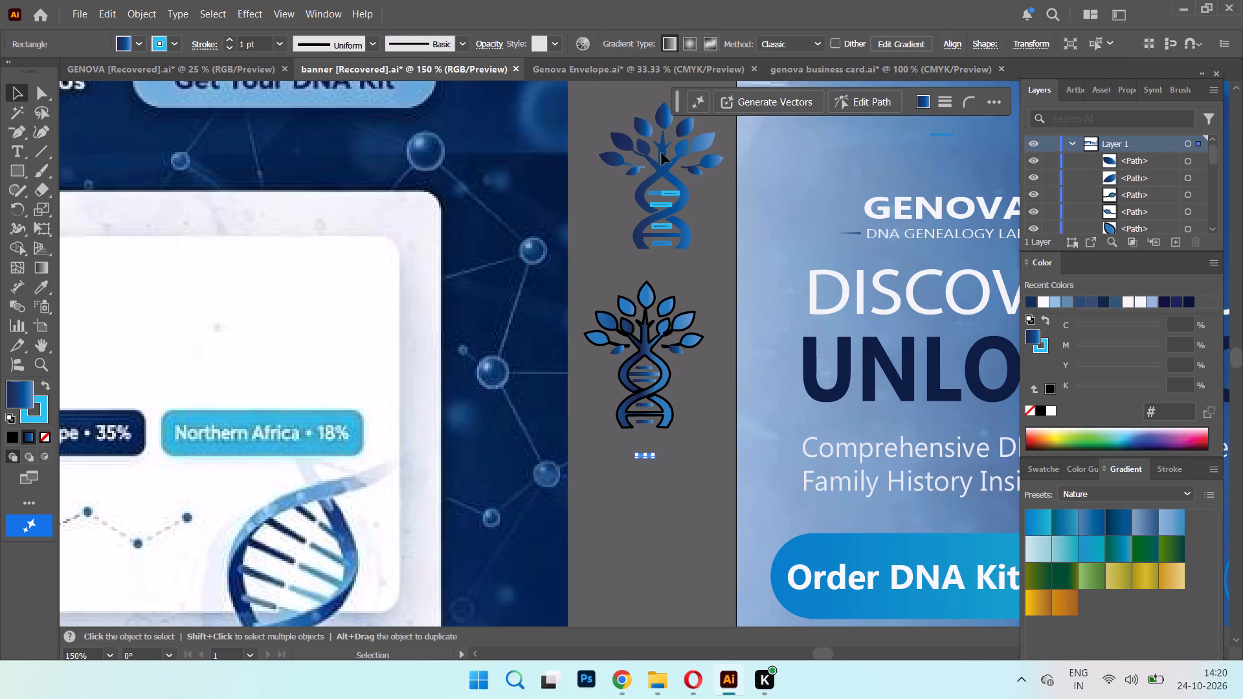
{"action": "left_click", "coordinate": [657, 193]}
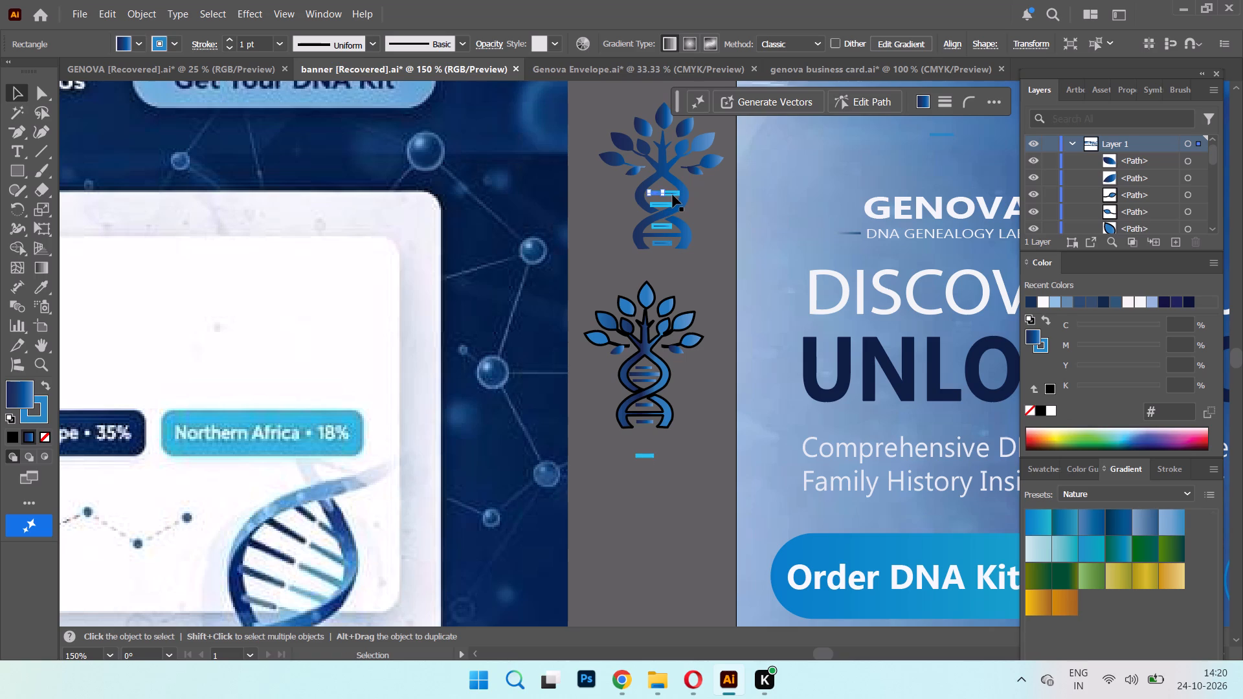
{"action": "left_click", "coordinate": [673, 192], "text": "shift"}
{"action": "left_click", "coordinate": [662, 206], "text": "shift"}
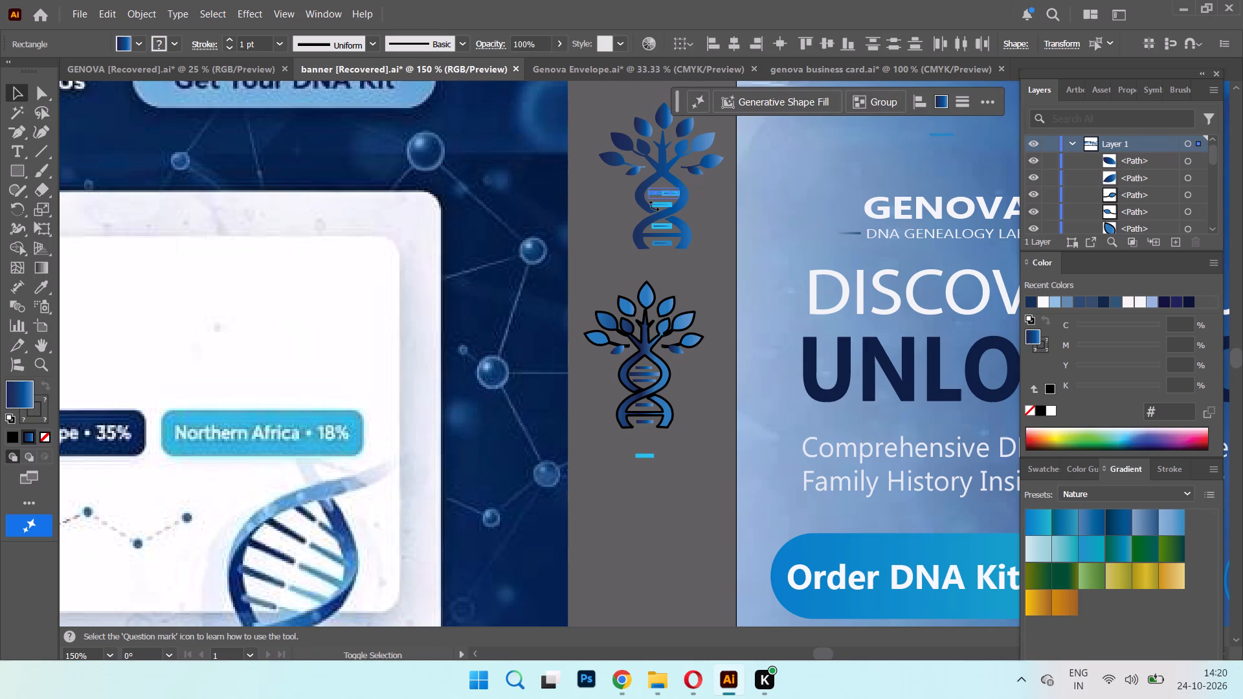
{"action": "left_click", "coordinate": [661, 228], "text": "shift"}
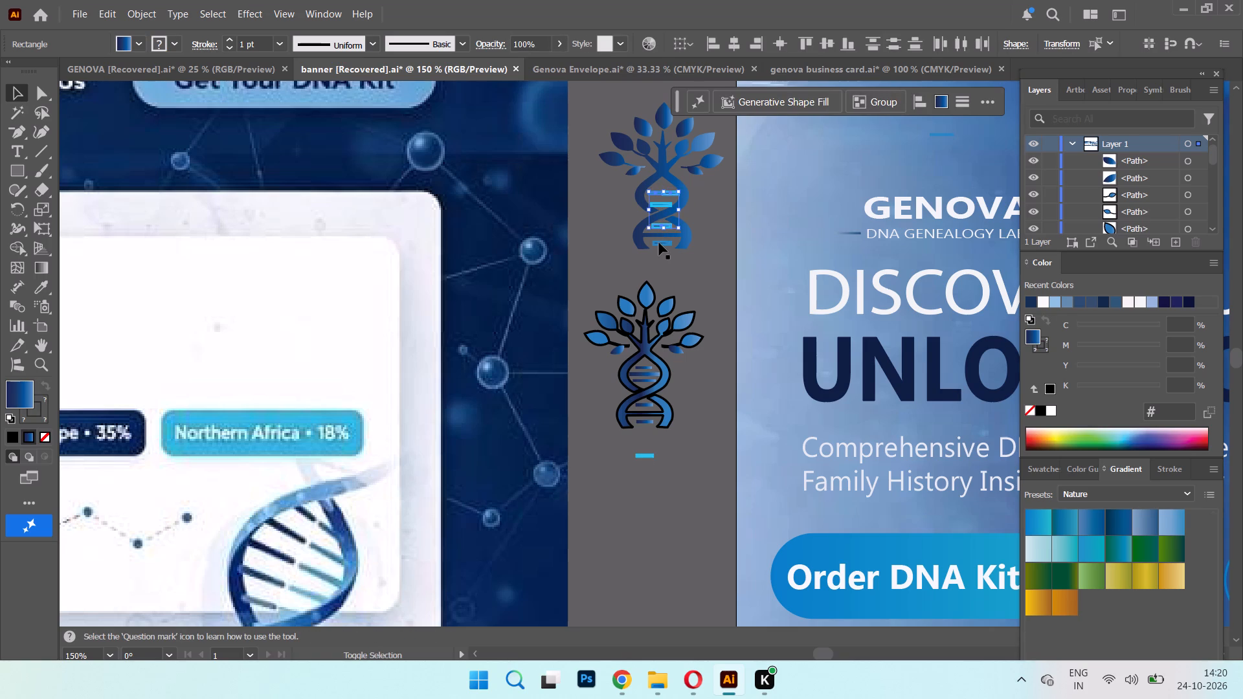
{"action": "left_click", "coordinate": [659, 243], "text": "shift"}
{"action": "left_click_drag", "start_coordinate": [672, 193], "coordinate": [671, 199]}
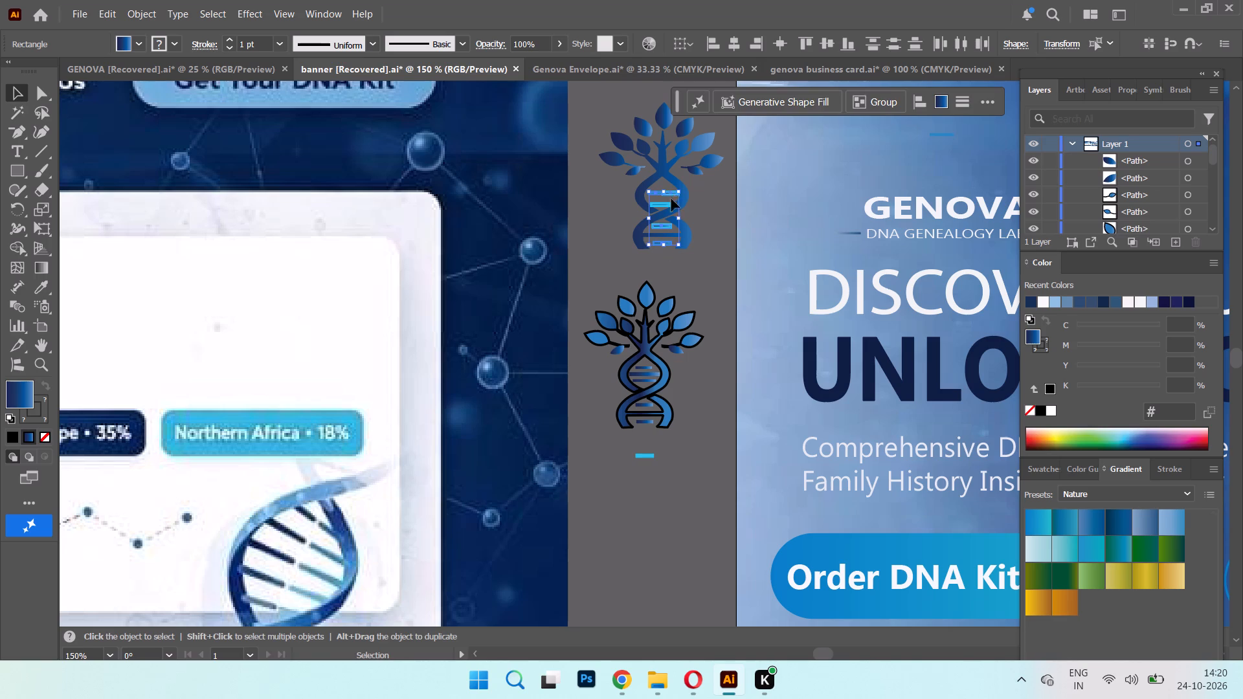
{"action": "left_click_drag", "start_coordinate": [671, 199], "coordinate": [623, 458]}
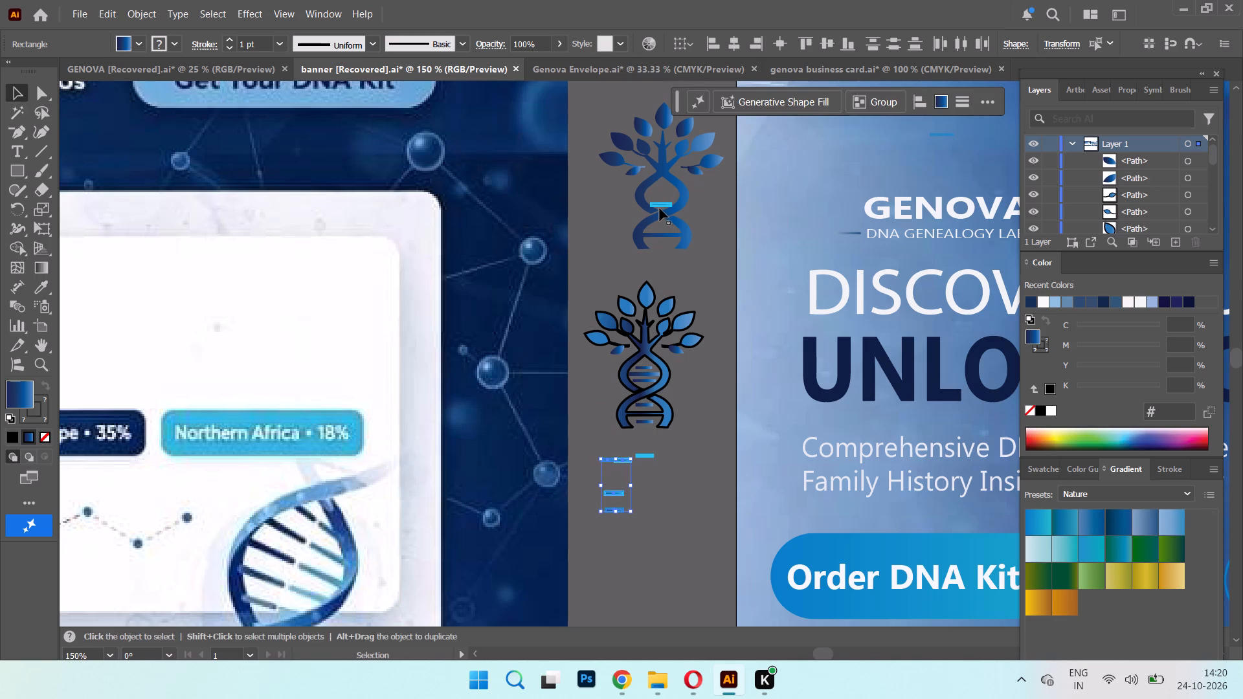
Remove the remaining cyan-outlined rung from the blue tree's DNA helix and delete it.
{"action": "left_click", "coordinate": [660, 206]}
{"action": "left_click_drag", "start_coordinate": [660, 206], "coordinate": [660, 407]}
{"action": "left_click_drag", "start_coordinate": [667, 256], "coordinate": [658, 370]}
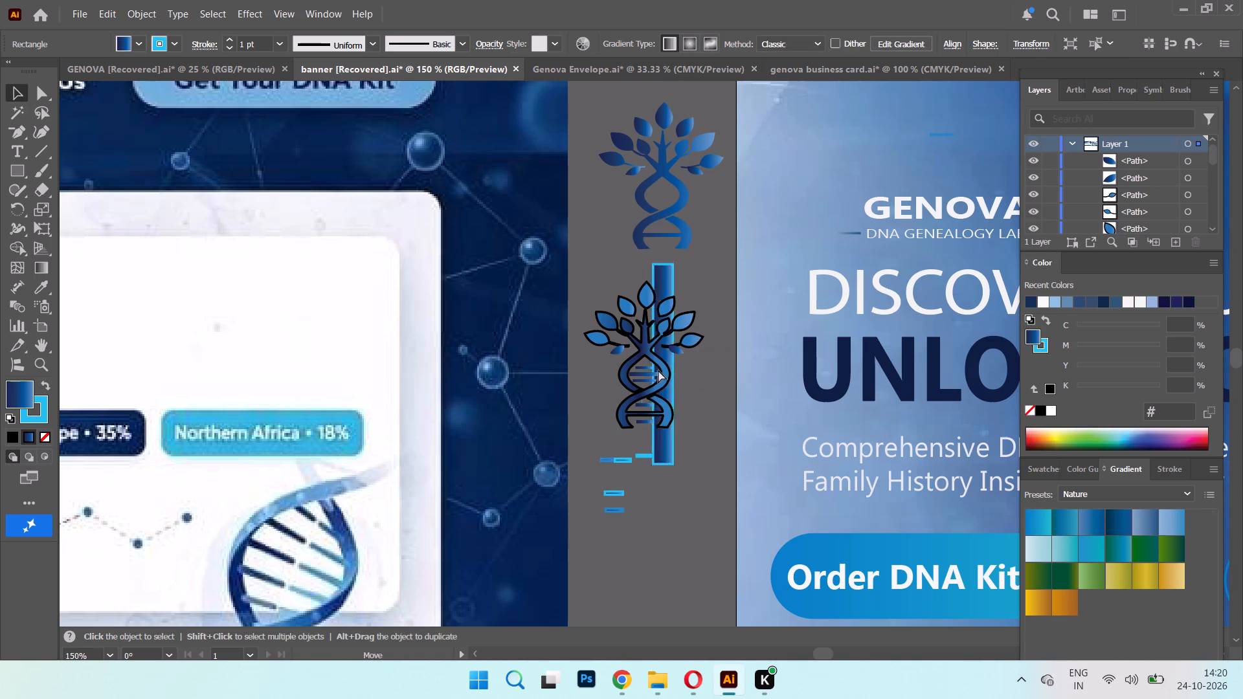
{"action": "left_click_drag", "start_coordinate": [658, 370], "coordinate": [655, 522]}
{"action": "key", "text": "Delete"}
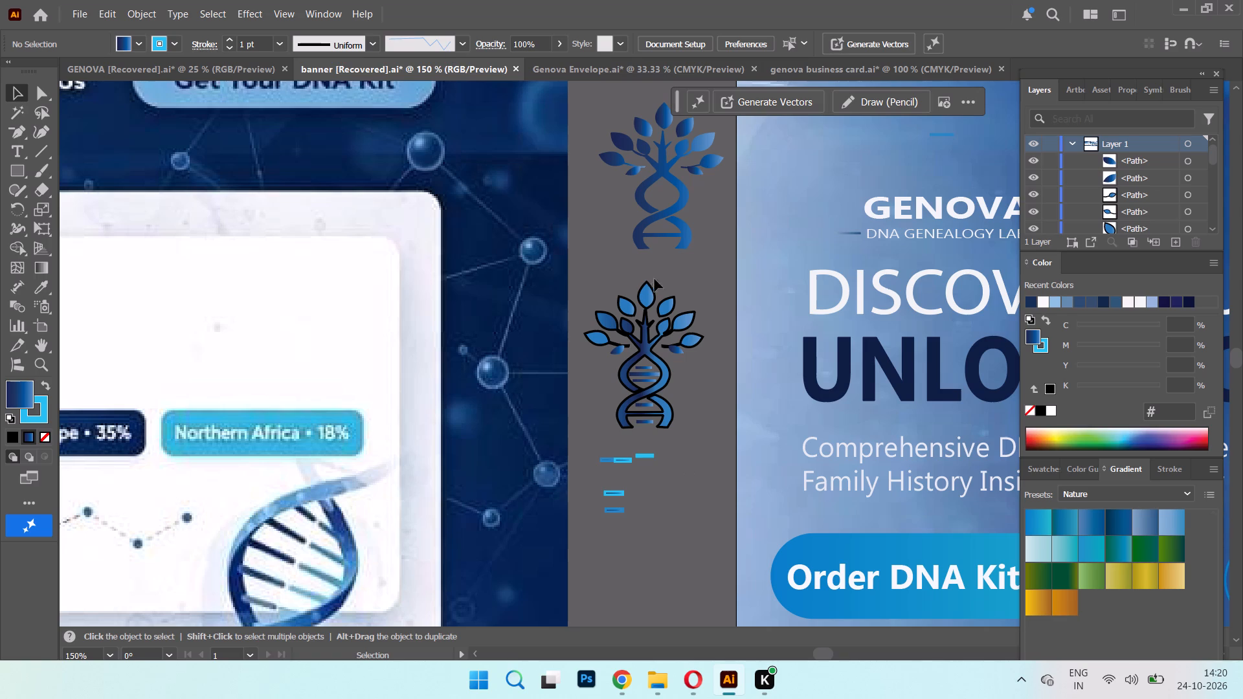
Move the blue gradient rungs from the black-outlined tree's DNA helix into the blue tree's helix above it.
{"action": "left_click", "coordinate": [645, 381]}
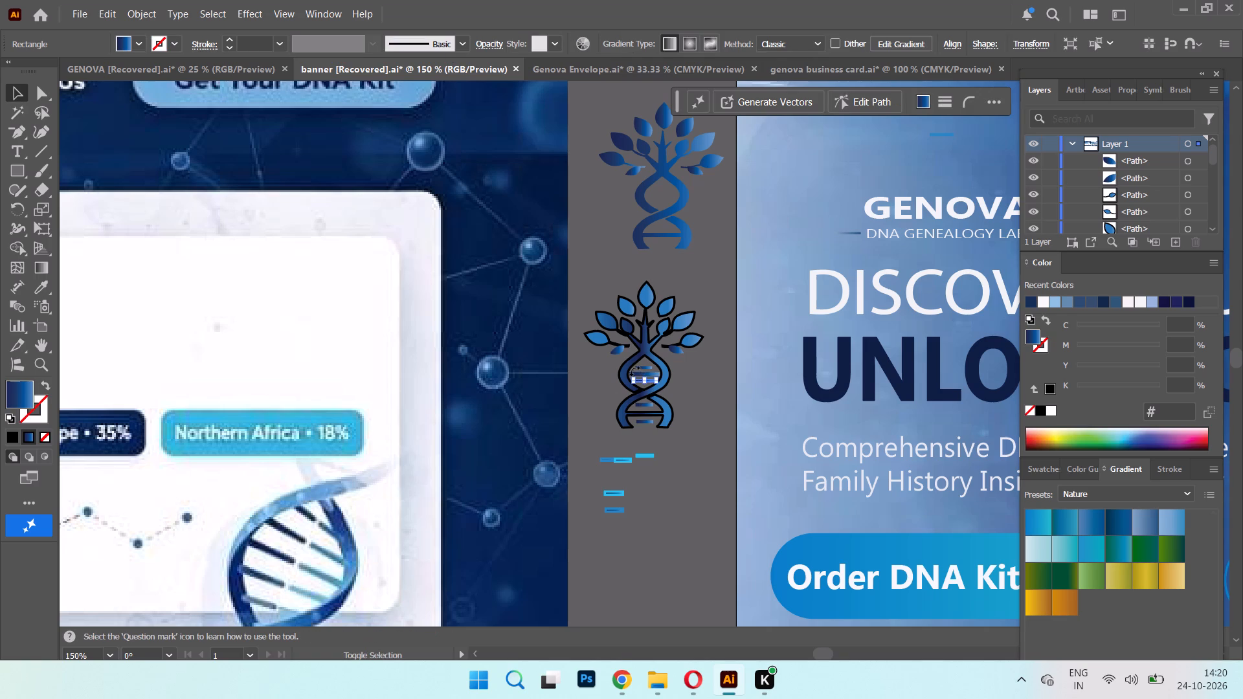
{"action": "left_click", "coordinate": [639, 368], "text": "shift"}
{"action": "left_click", "coordinate": [649, 375], "text": "shift"}
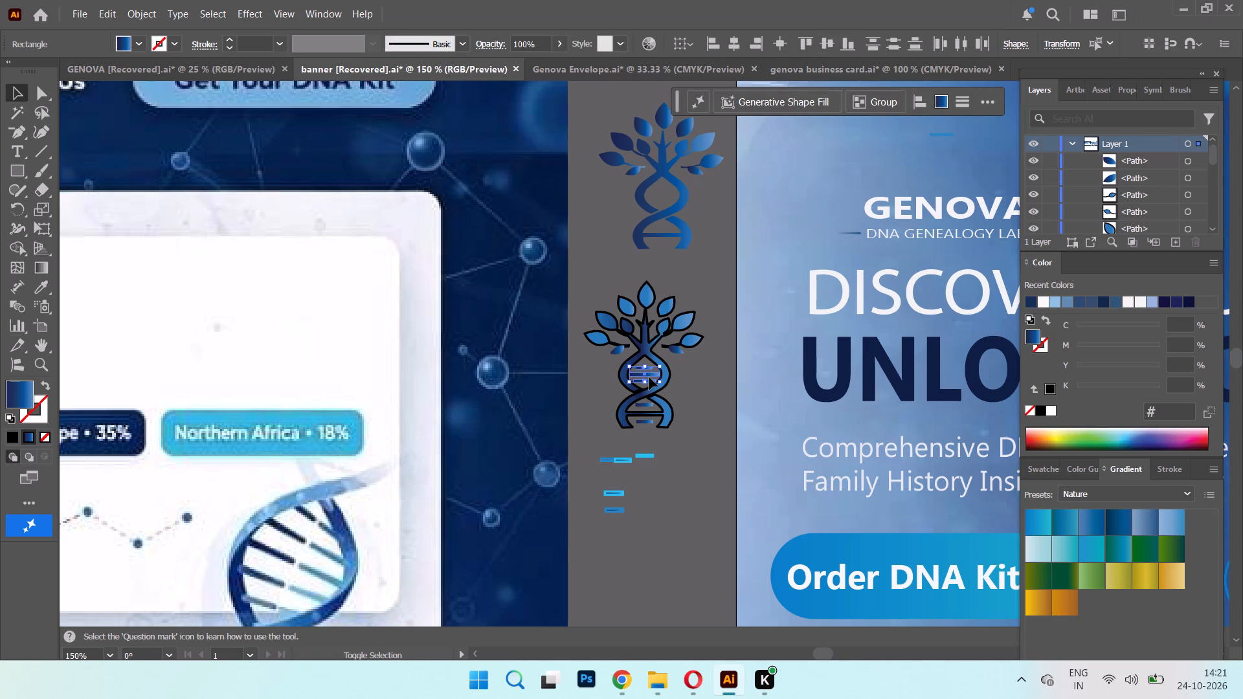
{"action": "left_click", "coordinate": [645, 405], "text": "shift"}
{"action": "left_click", "coordinate": [646, 423], "text": "shift"}
{"action": "left_click_drag", "start_coordinate": [649, 383], "coordinate": [673, 317]}
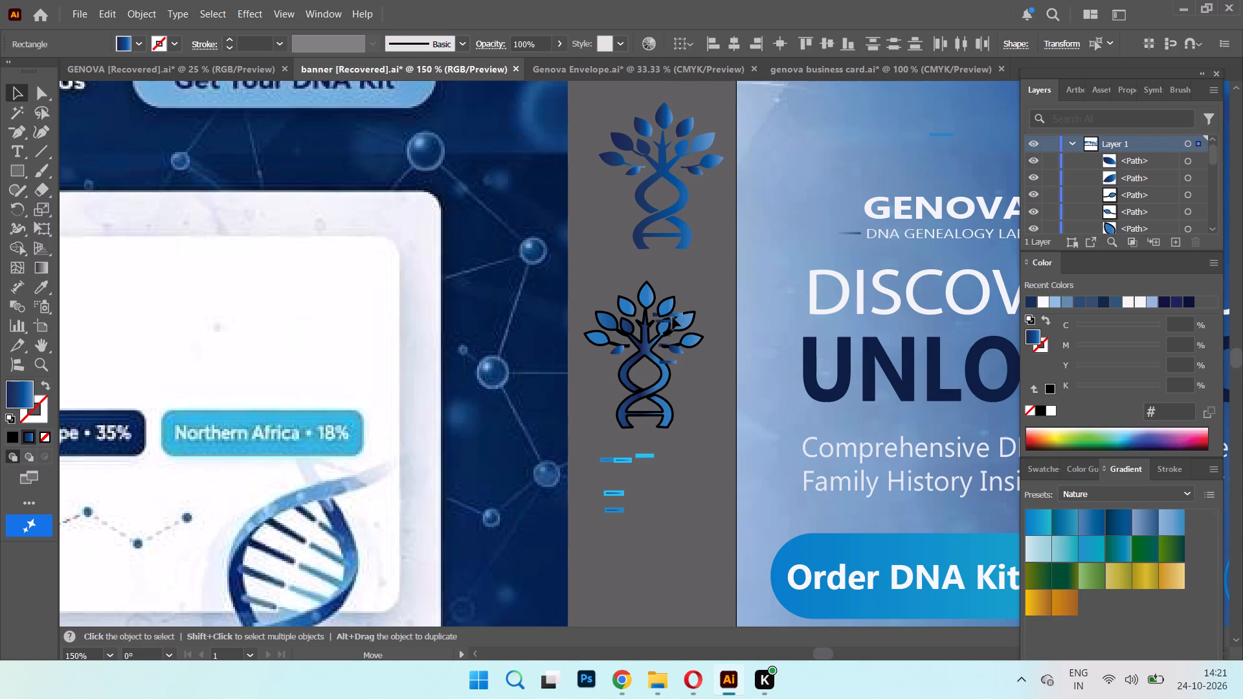
{"action": "left_click_drag", "start_coordinate": [673, 317], "coordinate": [668, 204]}
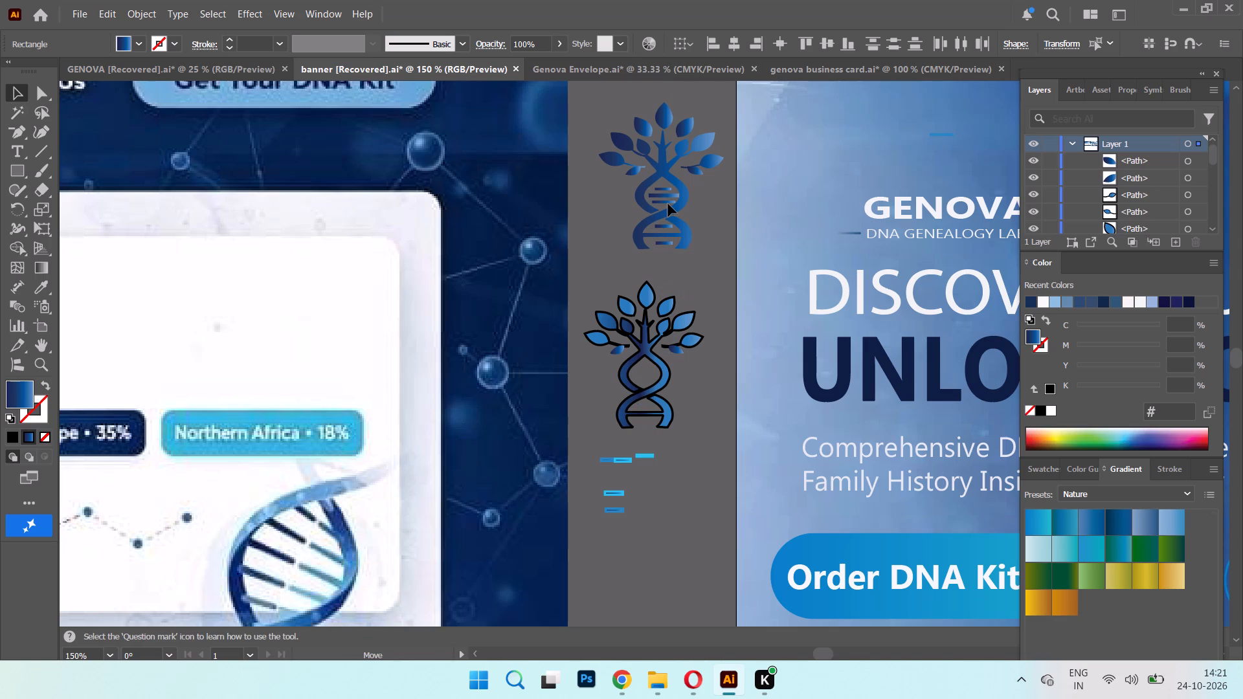
{"action": "left_click_drag", "start_coordinate": [668, 204], "coordinate": [666, 204]}
{"action": "left_click", "coordinate": [702, 292]}
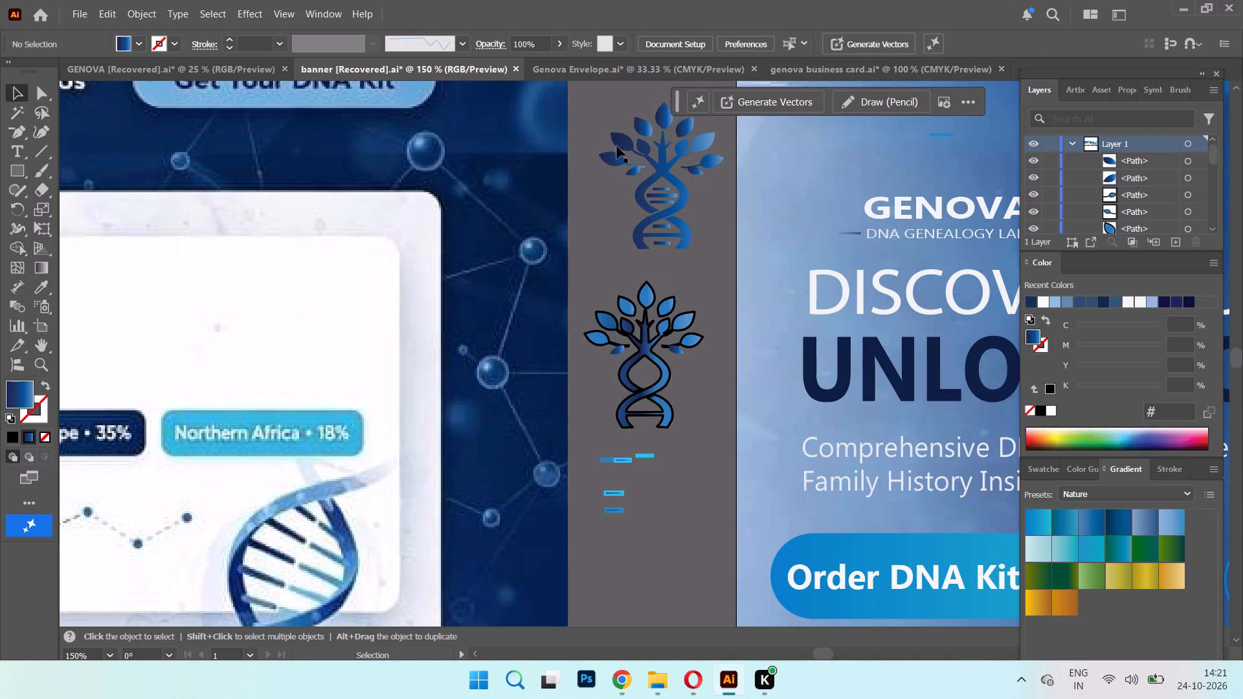
Group the blue tree's leaves, trunk and helix with its replacement rungs into one object.
{"action": "left_click_drag", "start_coordinate": [590, 104], "coordinate": [722, 264]}
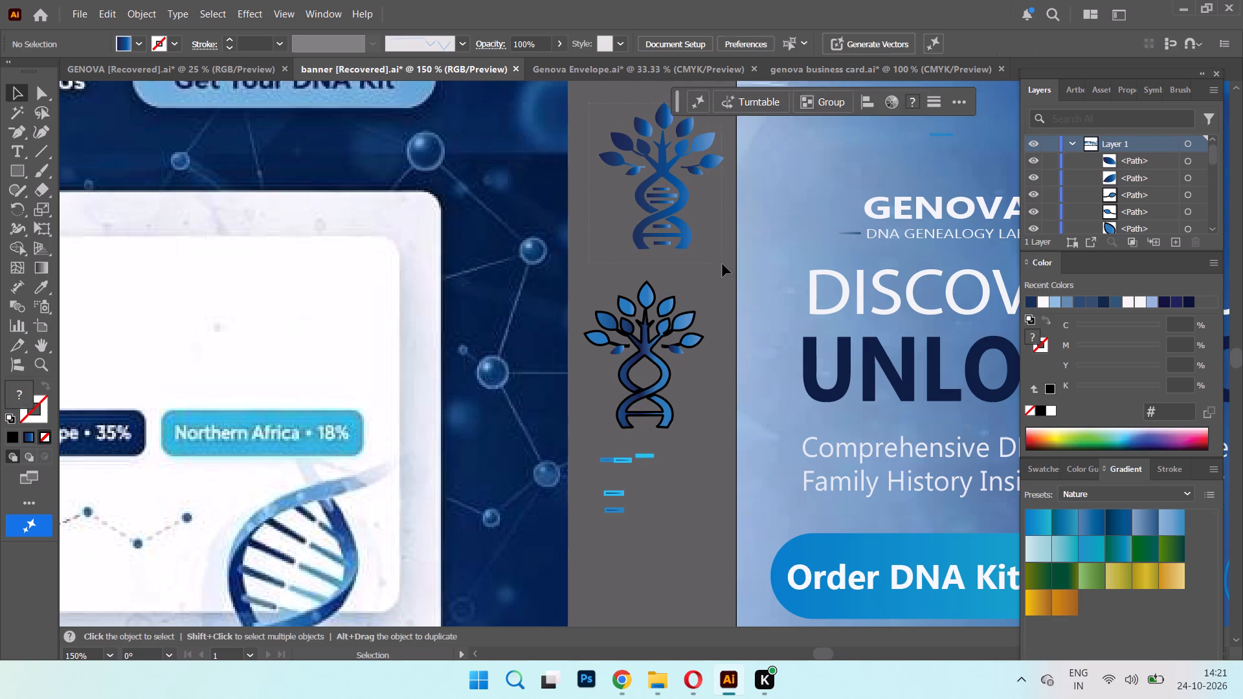
{"action": "left_click", "coordinate": [833, 104]}
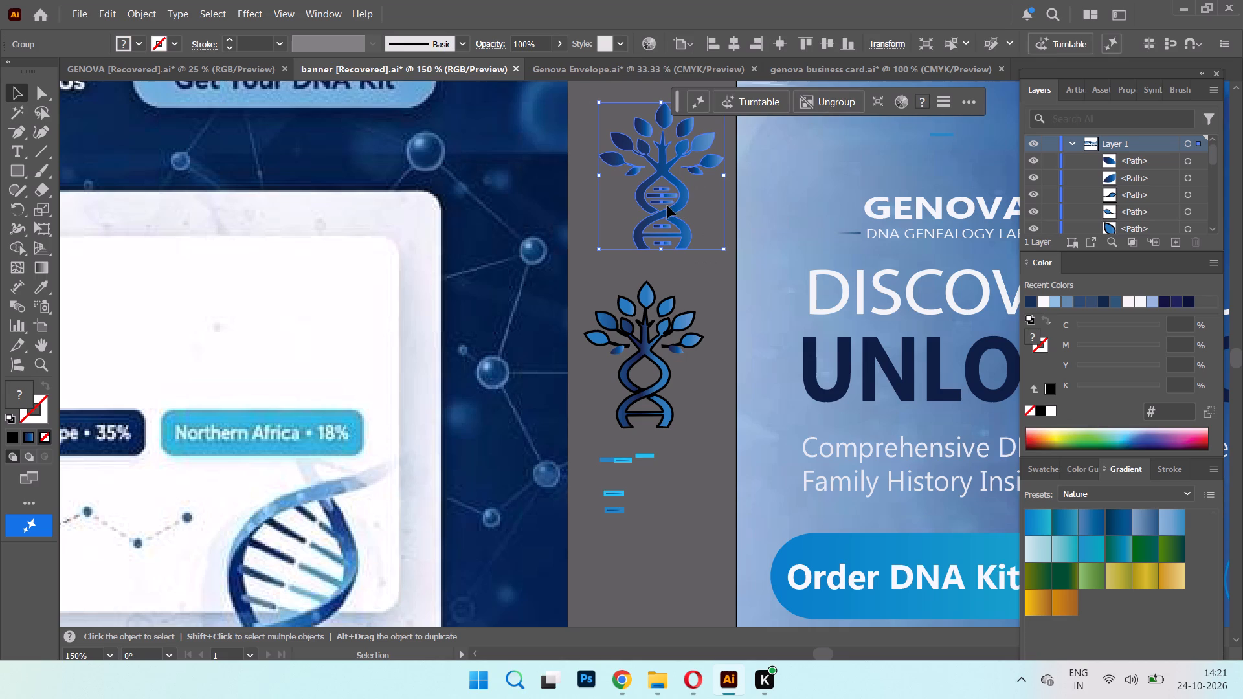
{"action": "left_click_drag", "start_coordinate": [667, 206], "coordinate": [898, 160]}
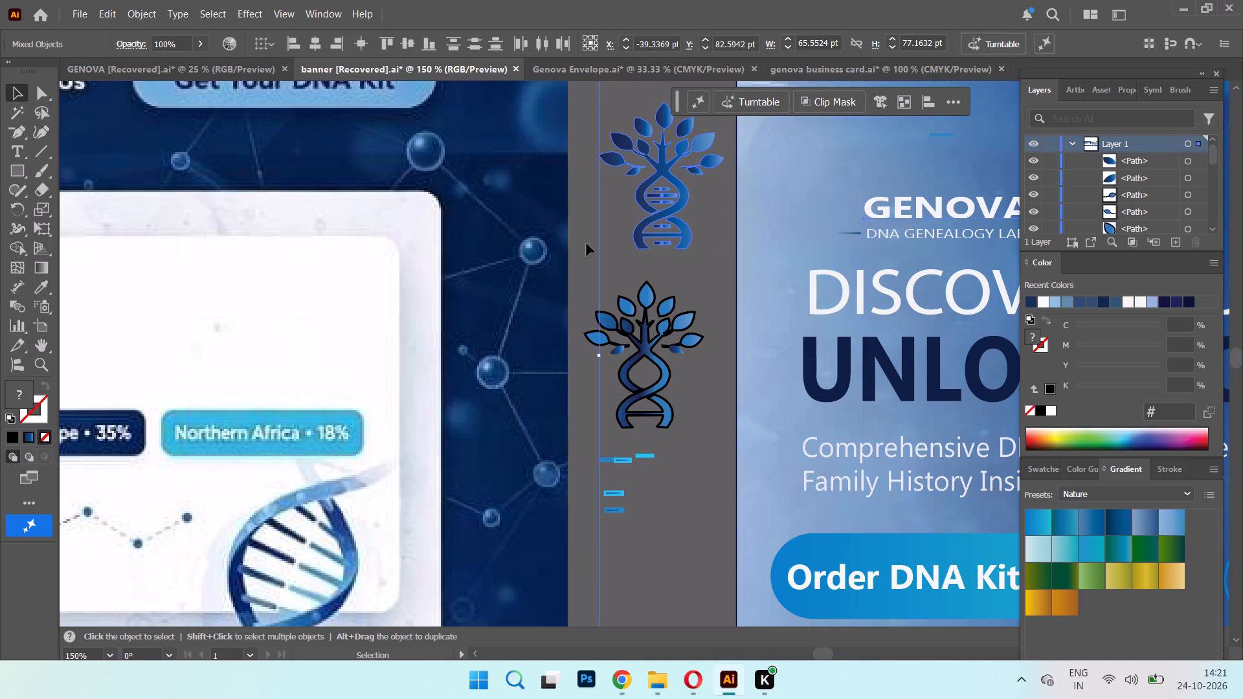
{"action": "left_click", "coordinate": [587, 243]}
{"action": "left_click_drag", "start_coordinate": [593, 102], "coordinate": [716, 263]}
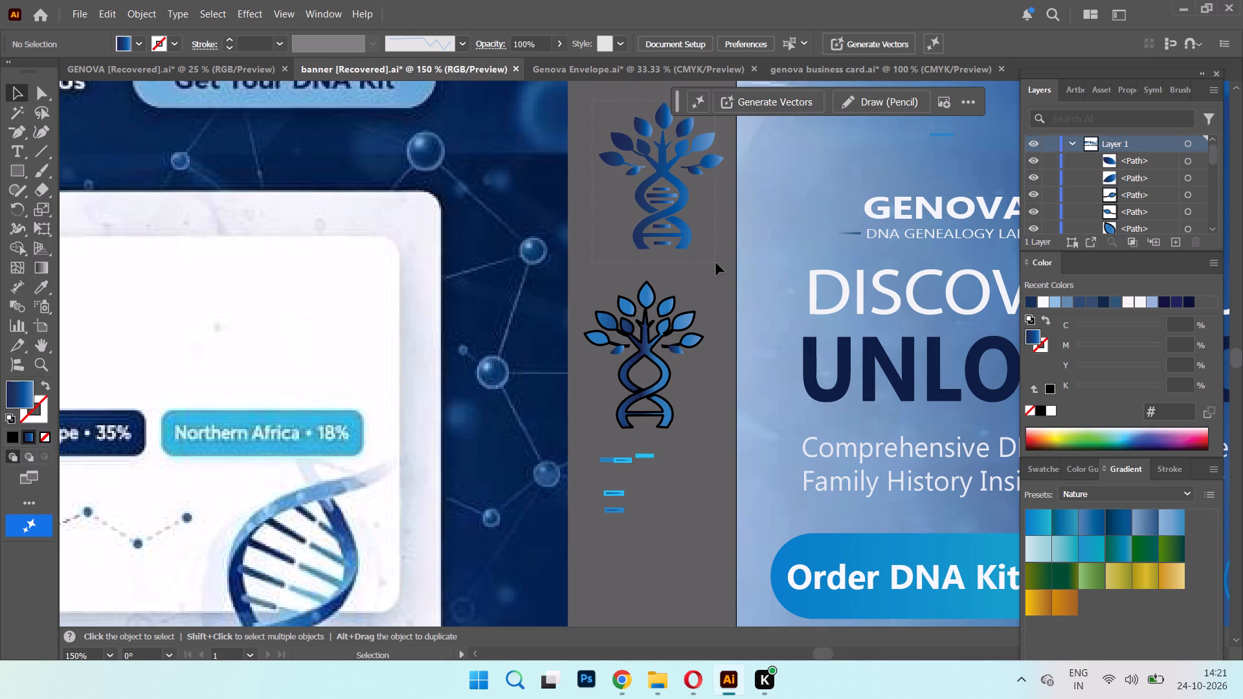
{"action": "left_click_drag", "start_coordinate": [716, 263], "coordinate": [606, 248]}
{"action": "left_click", "coordinate": [697, 268]}
{"action": "left_click", "coordinate": [662, 189]}
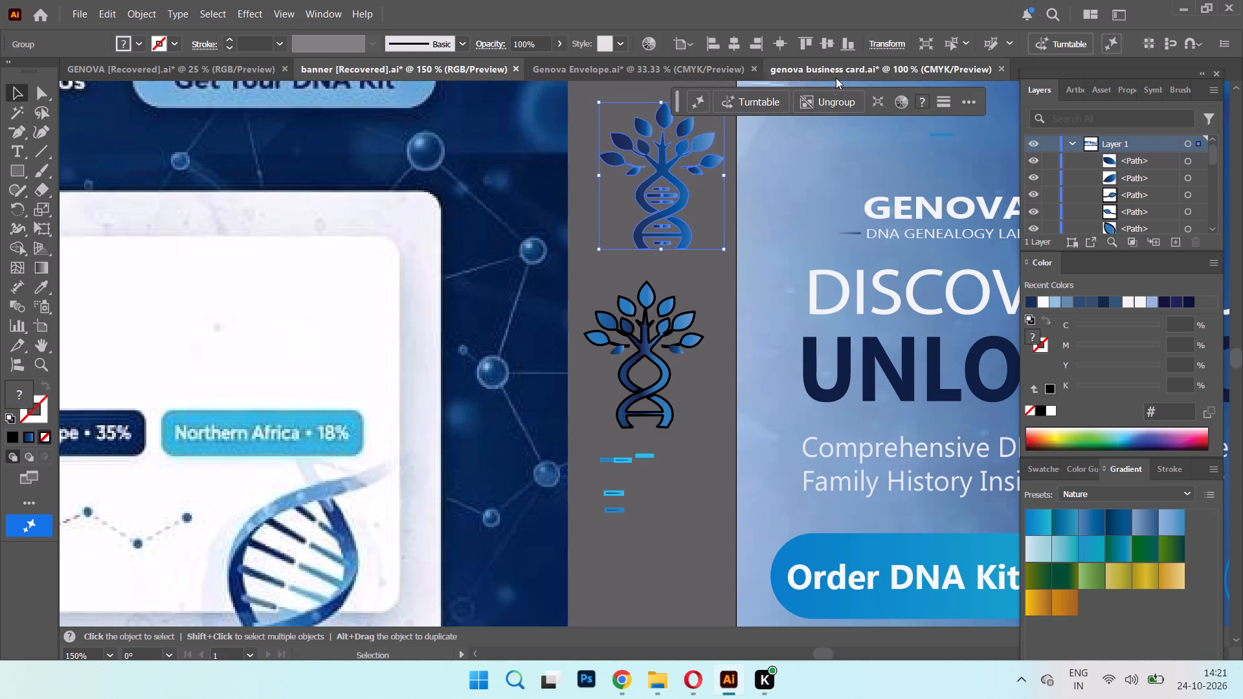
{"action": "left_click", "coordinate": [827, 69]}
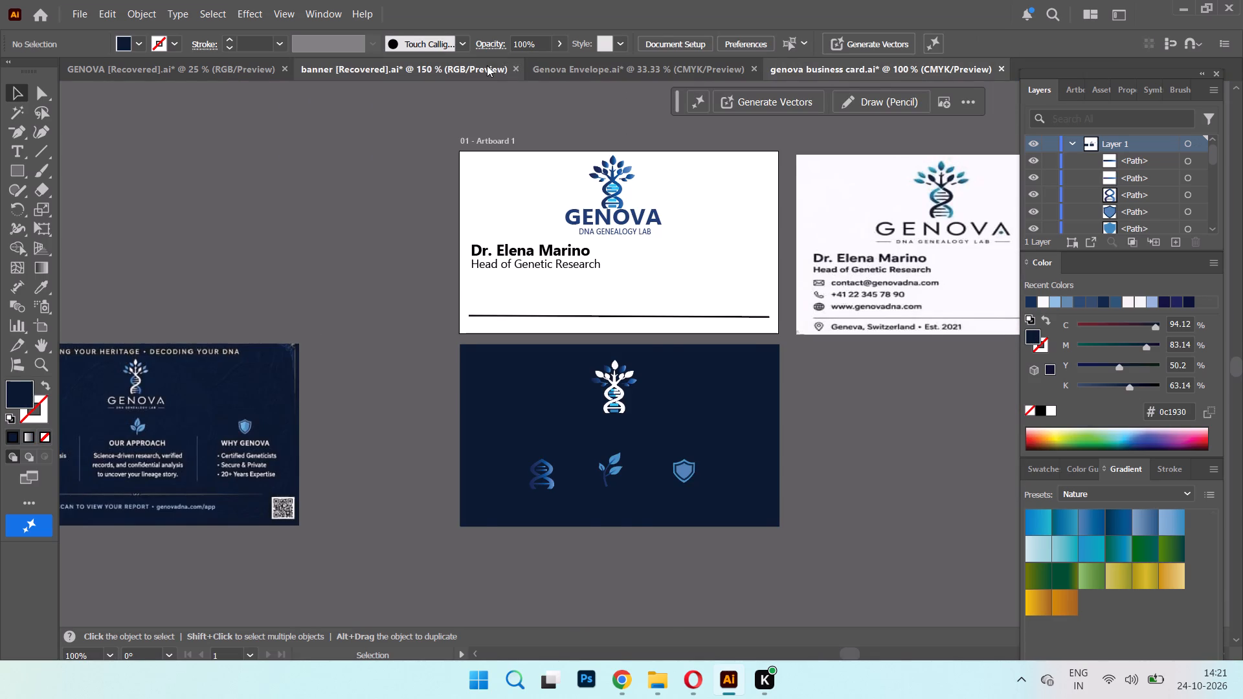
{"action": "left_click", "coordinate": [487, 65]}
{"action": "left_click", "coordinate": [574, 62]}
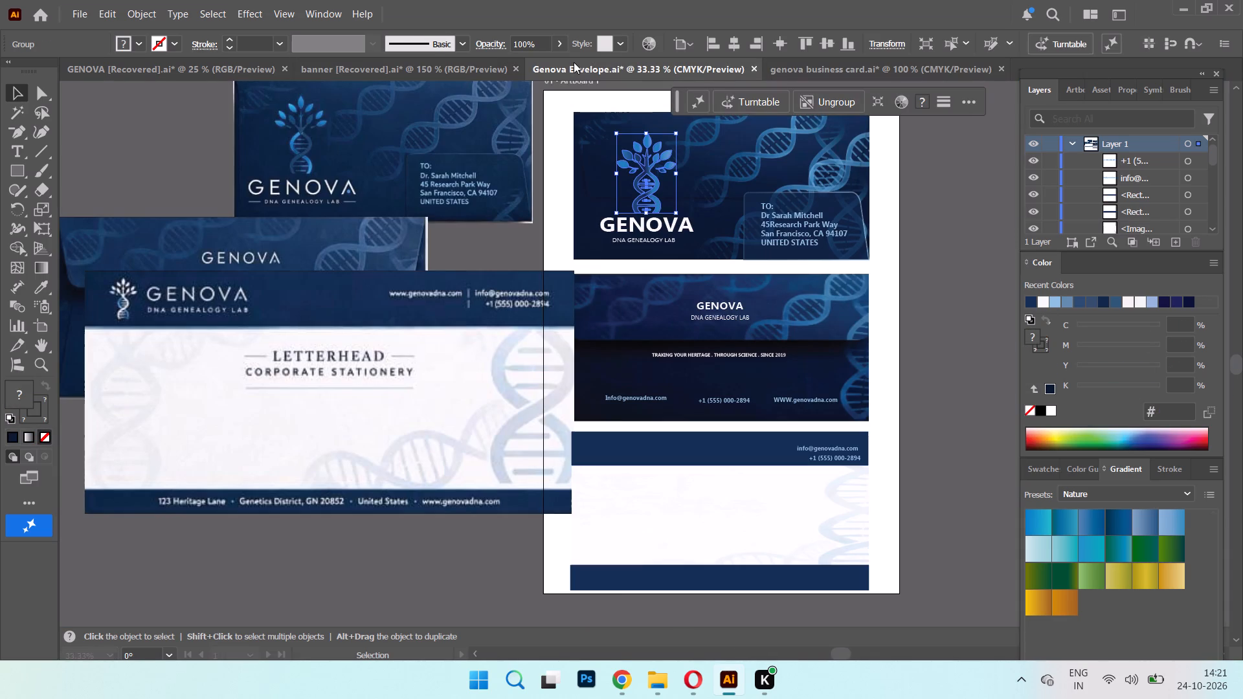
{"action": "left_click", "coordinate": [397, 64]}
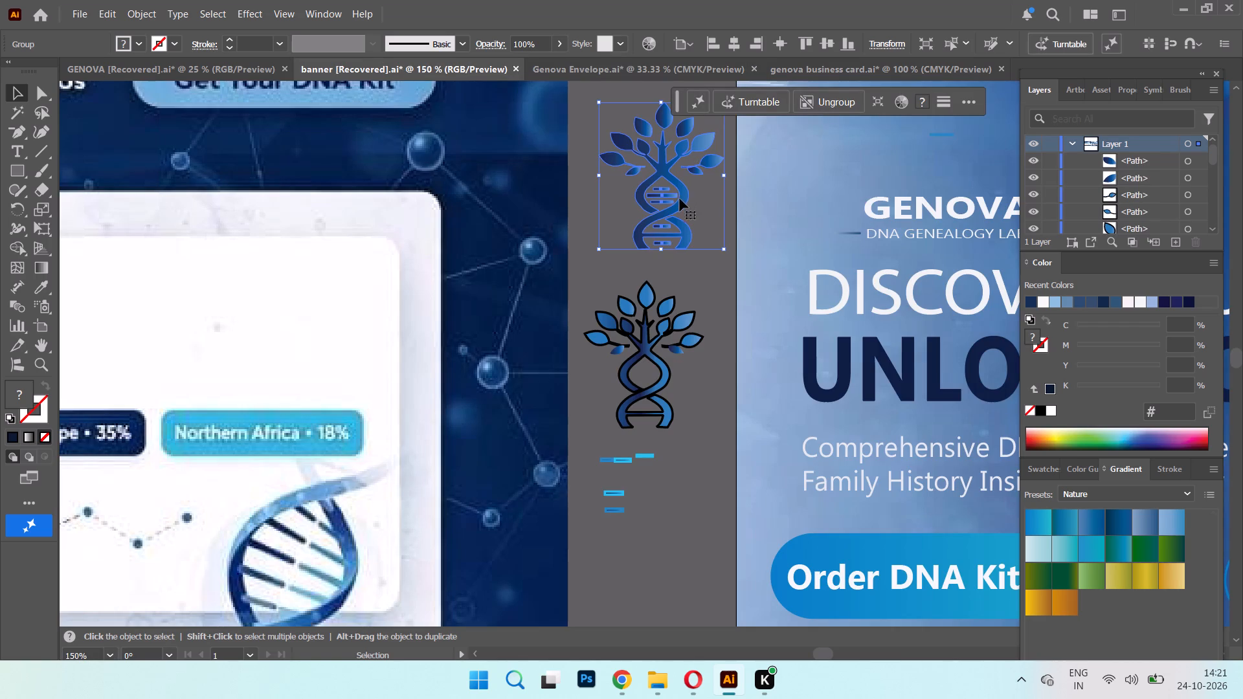
Place the grouped blue tree logo in the banner header, centred just above the GENOVA wordmark.
{"action": "left_click_drag", "start_coordinate": [680, 201], "coordinate": [965, 141]}
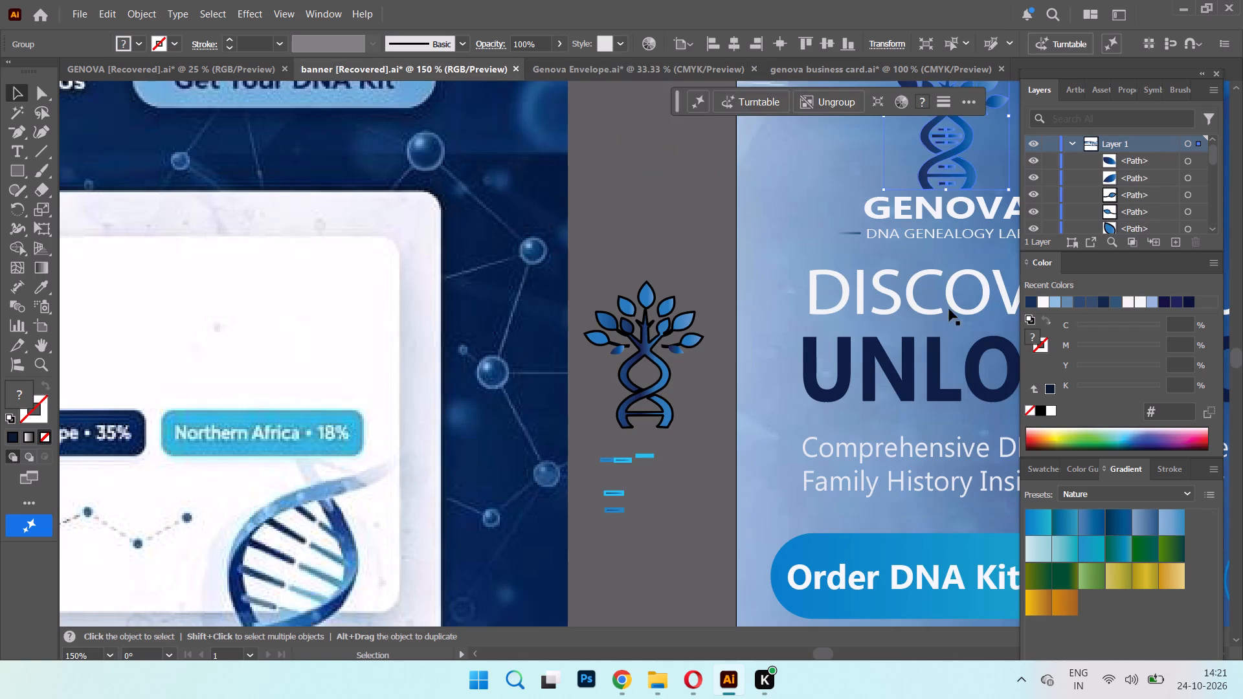
{"action": "scroll", "coordinate": [919, 315], "scroll_direction": "up", "scroll_amount": 7}
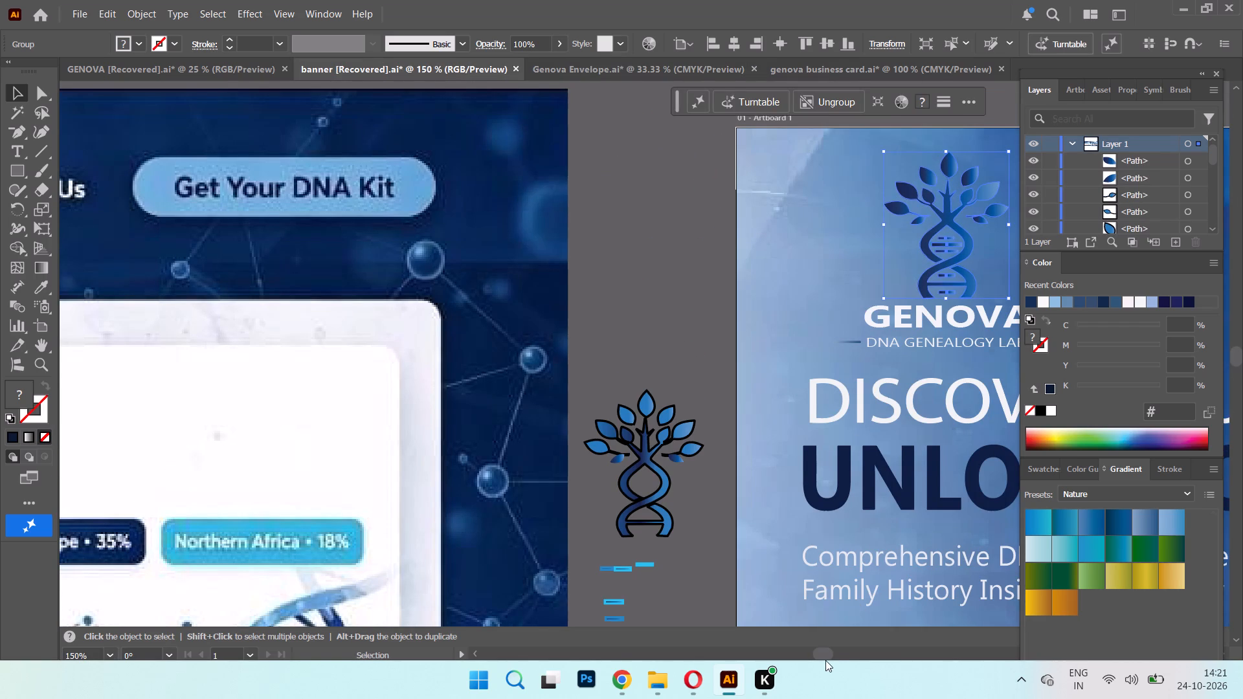
{"action": "left_click_drag", "start_coordinate": [826, 656], "coordinate": [834, 653]}
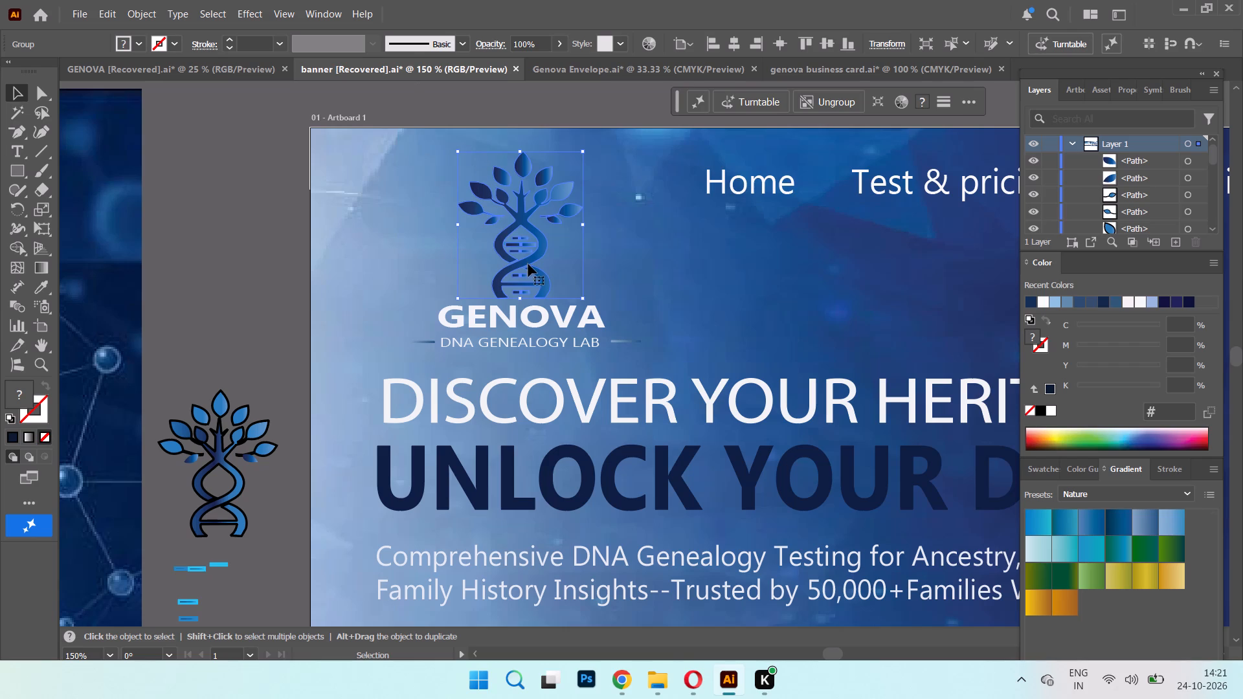
{"action": "left_click_drag", "start_coordinate": [528, 264], "coordinate": [529, 256]}
{"action": "left_click", "coordinate": [243, 208]}
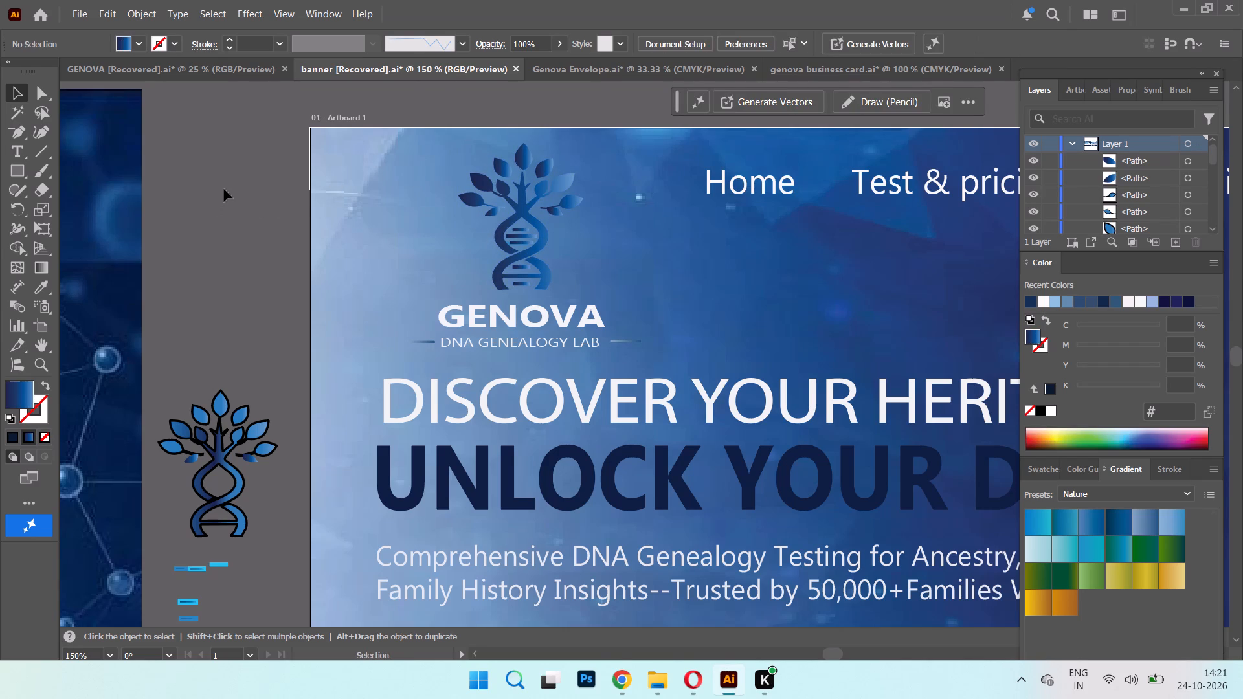
Move the black-outlined tree's trunk and DNA helix well above its separate leaves, beside the artboard.
{"action": "left_click_drag", "start_coordinate": [222, 460], "coordinate": [232, 418]}
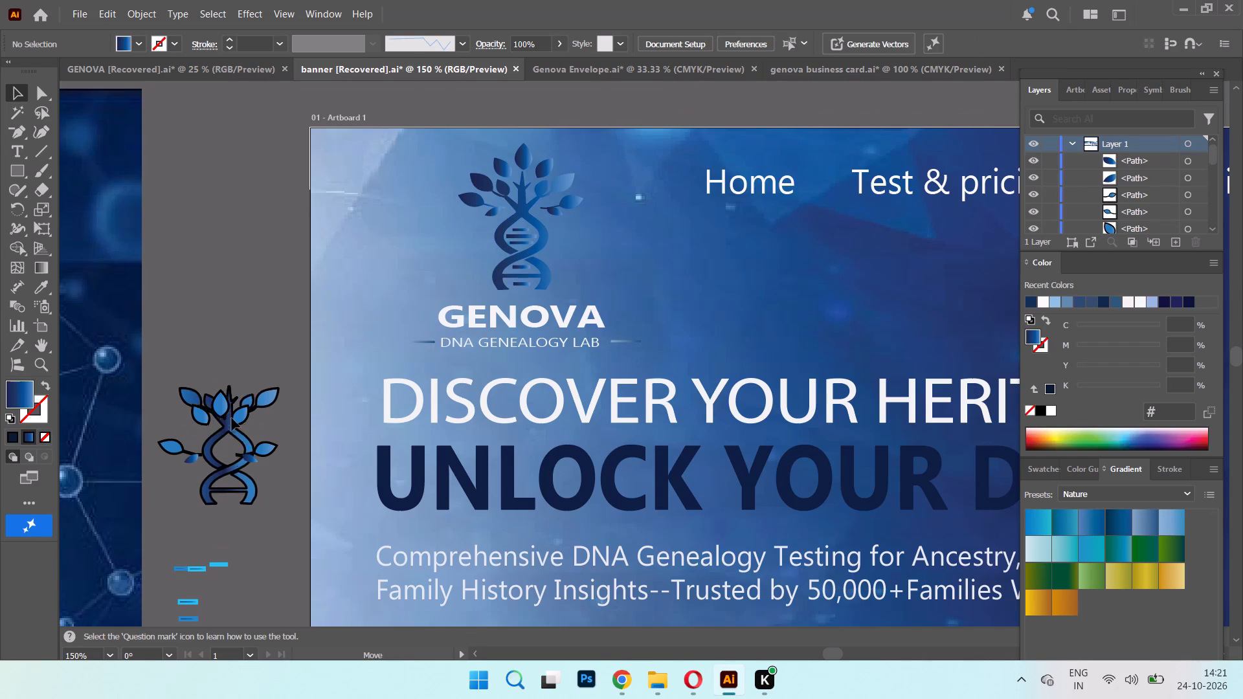
{"action": "left_click_drag", "start_coordinate": [232, 418], "coordinate": [213, 196]}
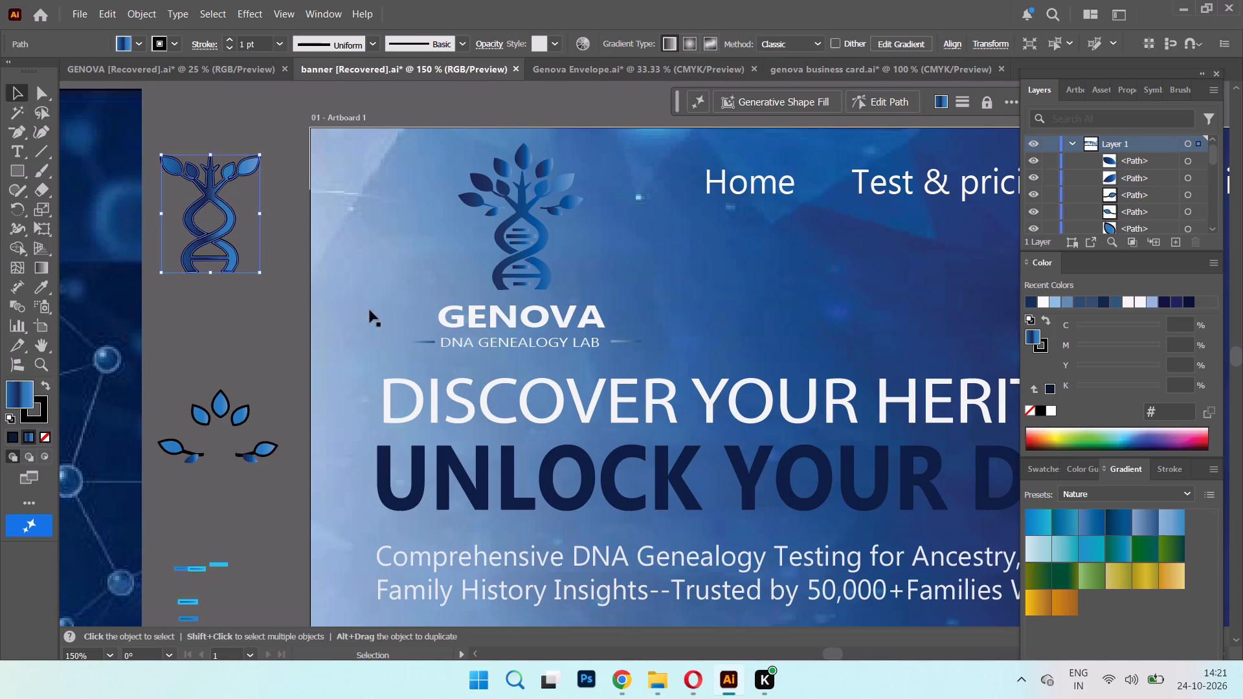
Move the reference banner image farther from the artboard, leaving a wide gap around the spare logo pieces.
{"action": "key", "text": "ctrl+minus"}
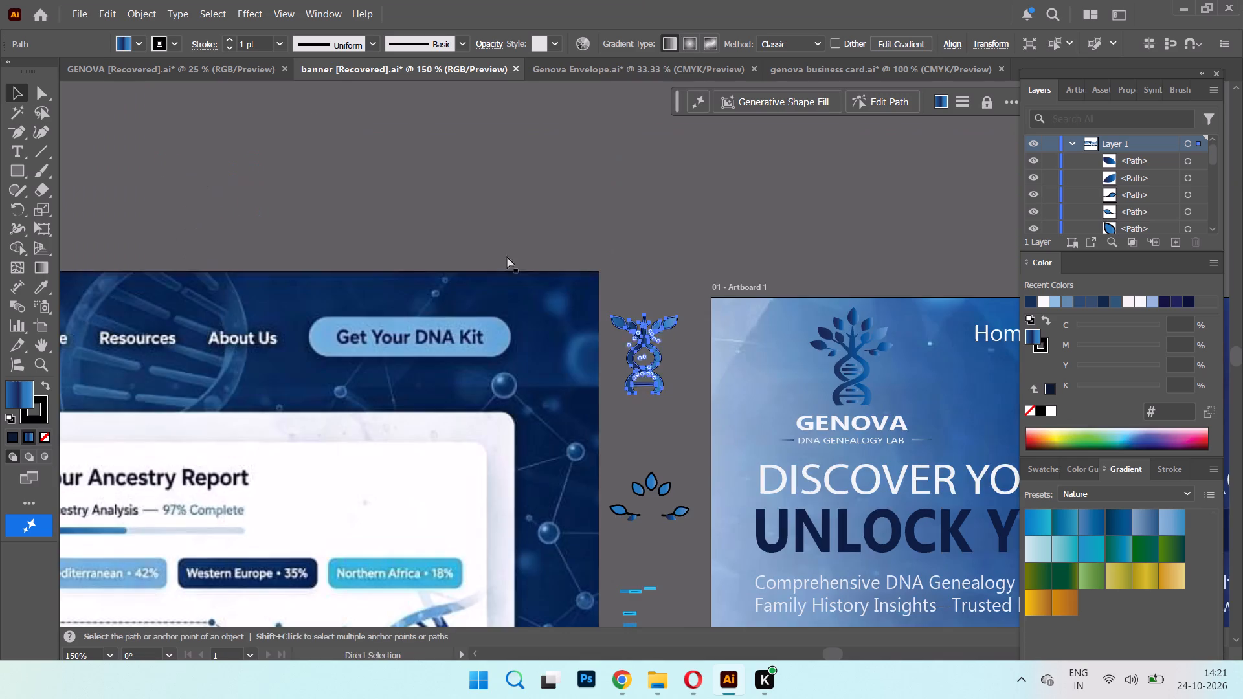
{"action": "key", "text": "ctrl+minus"}
{"action": "key", "text": "minus"}
{"action": "key", "text": "ctrl+minus"}
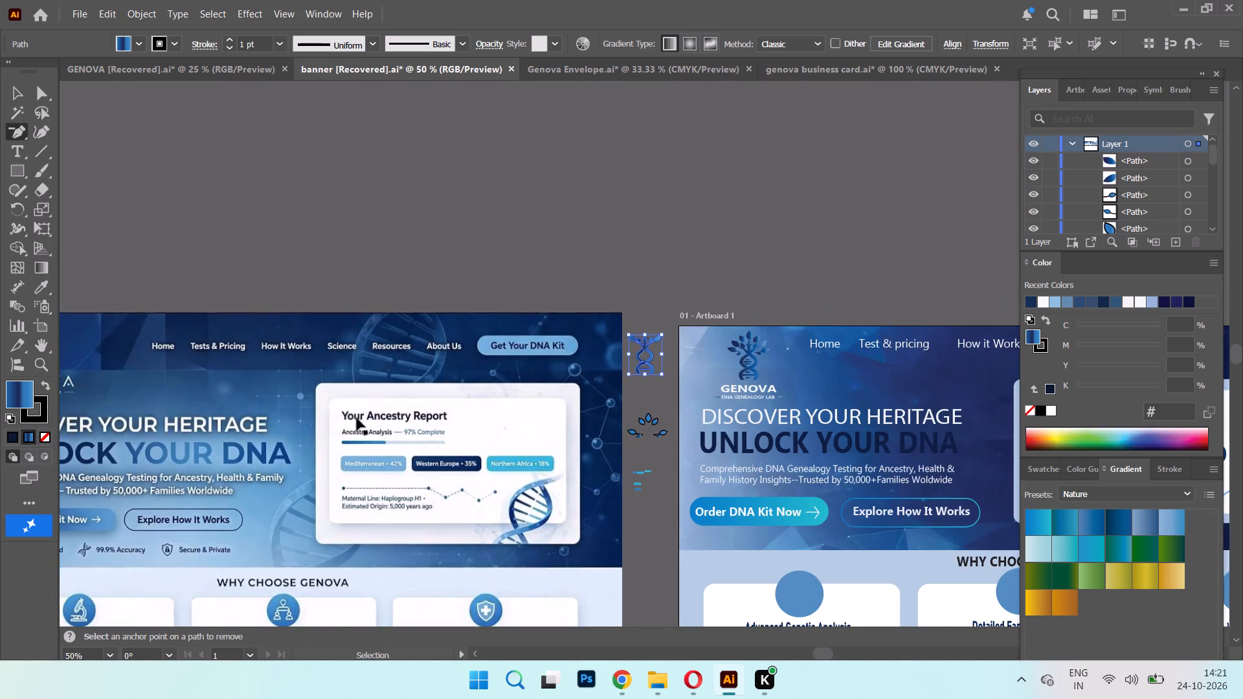
{"action": "key", "text": "ctrl+minus"}
{"action": "left_click_drag", "start_coordinate": [373, 462], "coordinate": [319, 342]}
{"action": "left_click_drag", "start_coordinate": [471, 422], "coordinate": [357, 399]}
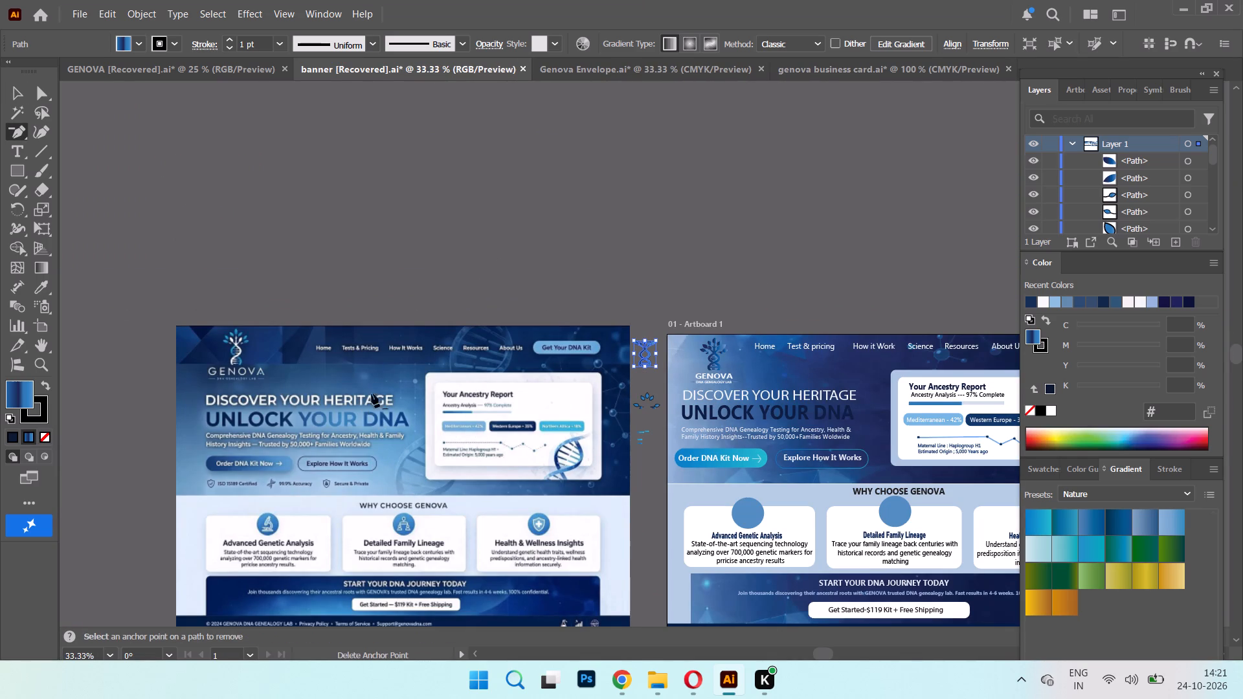
{"action": "left_click", "coordinate": [412, 228]}
{"action": "left_click", "coordinate": [16, 91]}
{"action": "left_click_drag", "start_coordinate": [405, 383], "coordinate": [120, 316]}
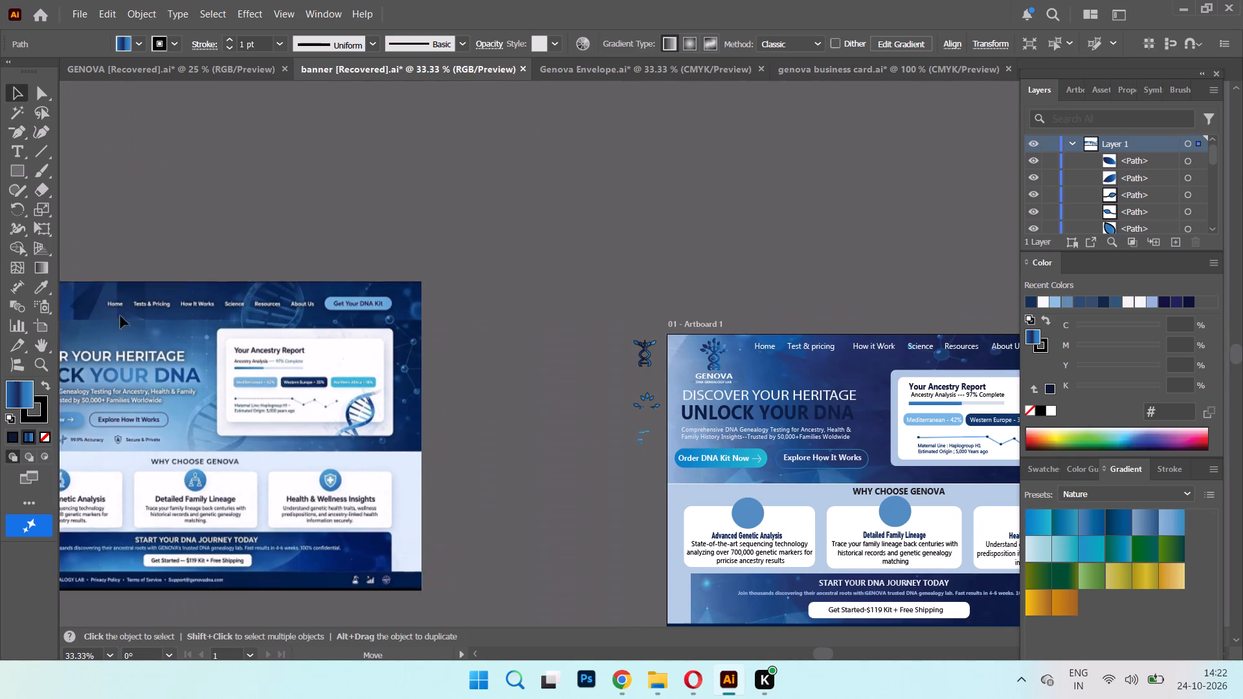
{"action": "left_click_drag", "start_coordinate": [120, 316], "coordinate": [65, 296]}
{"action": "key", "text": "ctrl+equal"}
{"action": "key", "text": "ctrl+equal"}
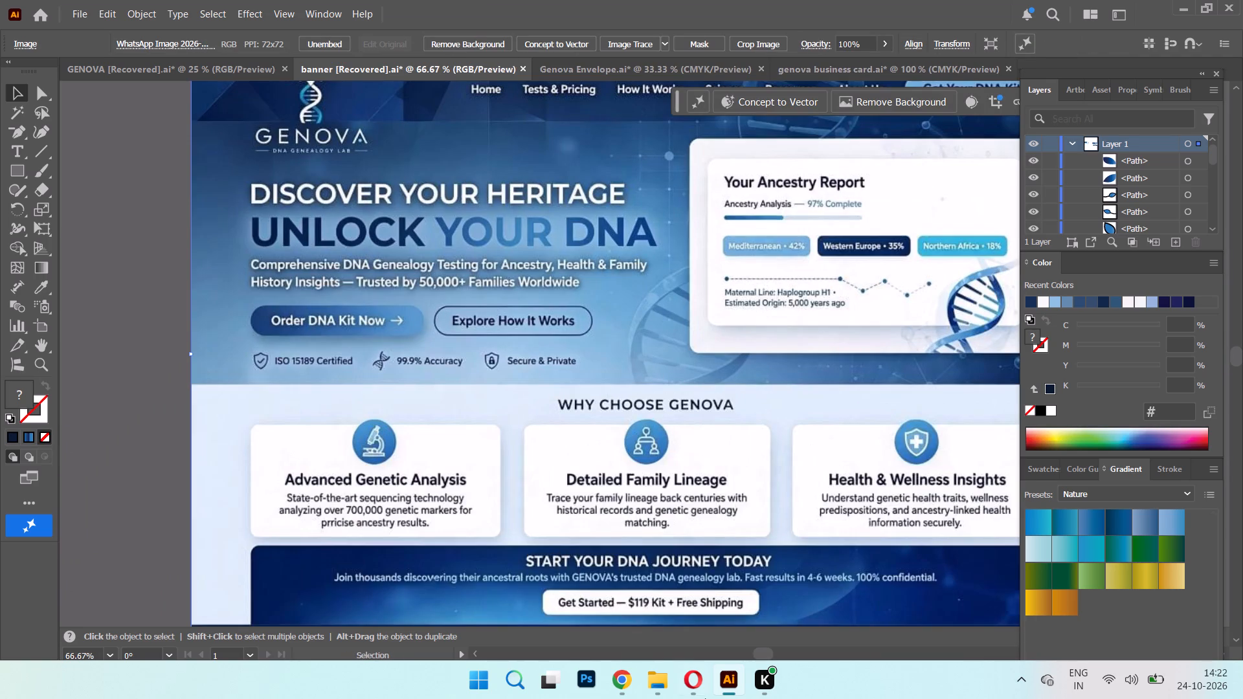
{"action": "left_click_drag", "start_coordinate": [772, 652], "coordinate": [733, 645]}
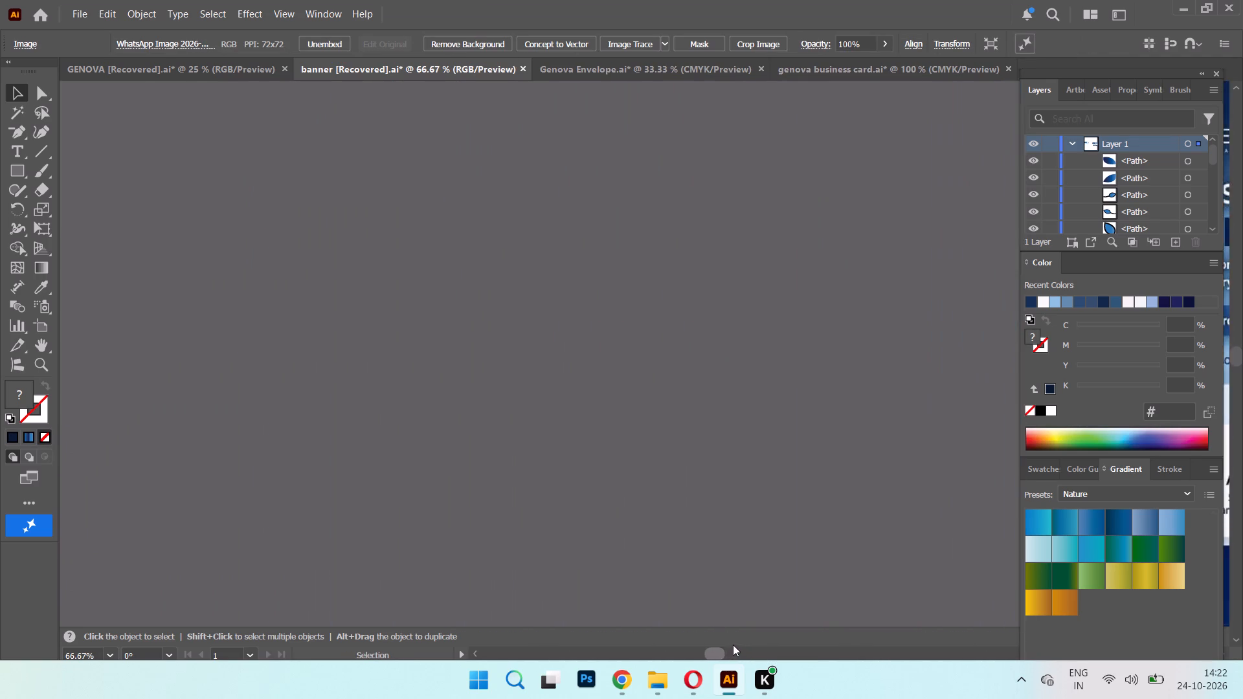
Move the spare black-outlined tree, separate leaves and blue rungs from the banner into the genova business card document, beside its artboard.
{"action": "left_click_drag", "start_coordinate": [733, 645], "coordinate": [829, 660]}
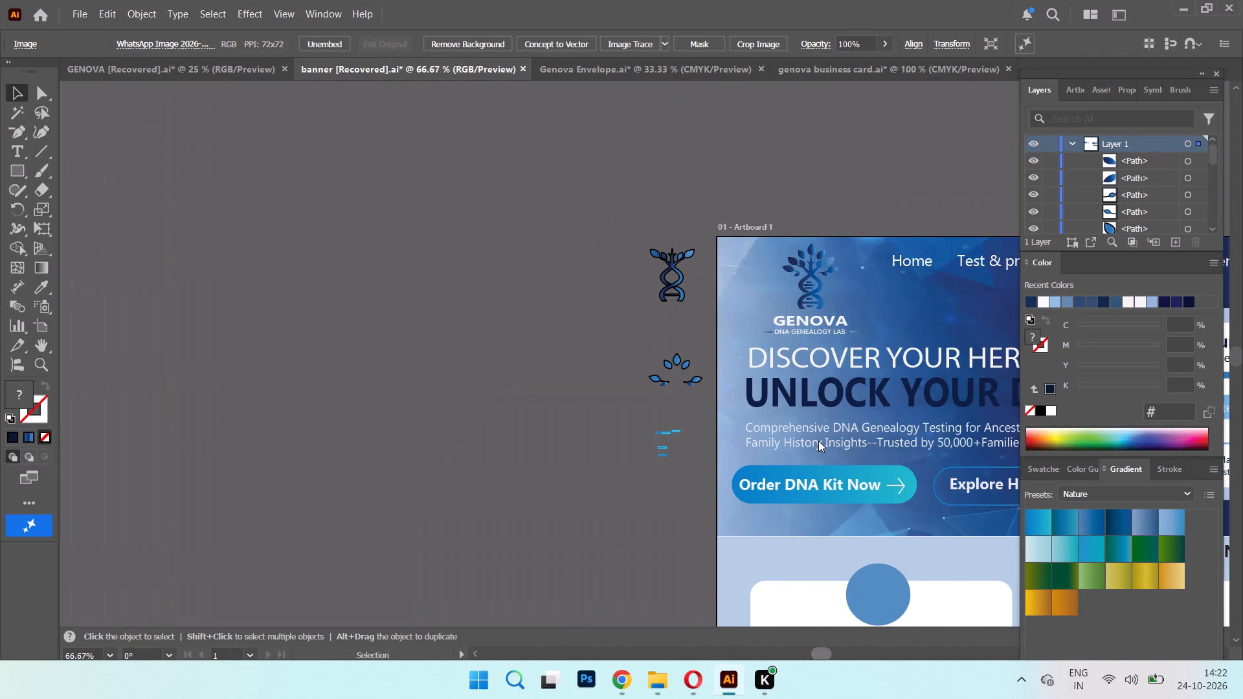
{"action": "left_click", "coordinate": [818, 441]}
{"action": "left_click_drag", "start_coordinate": [599, 155], "coordinate": [713, 481]}
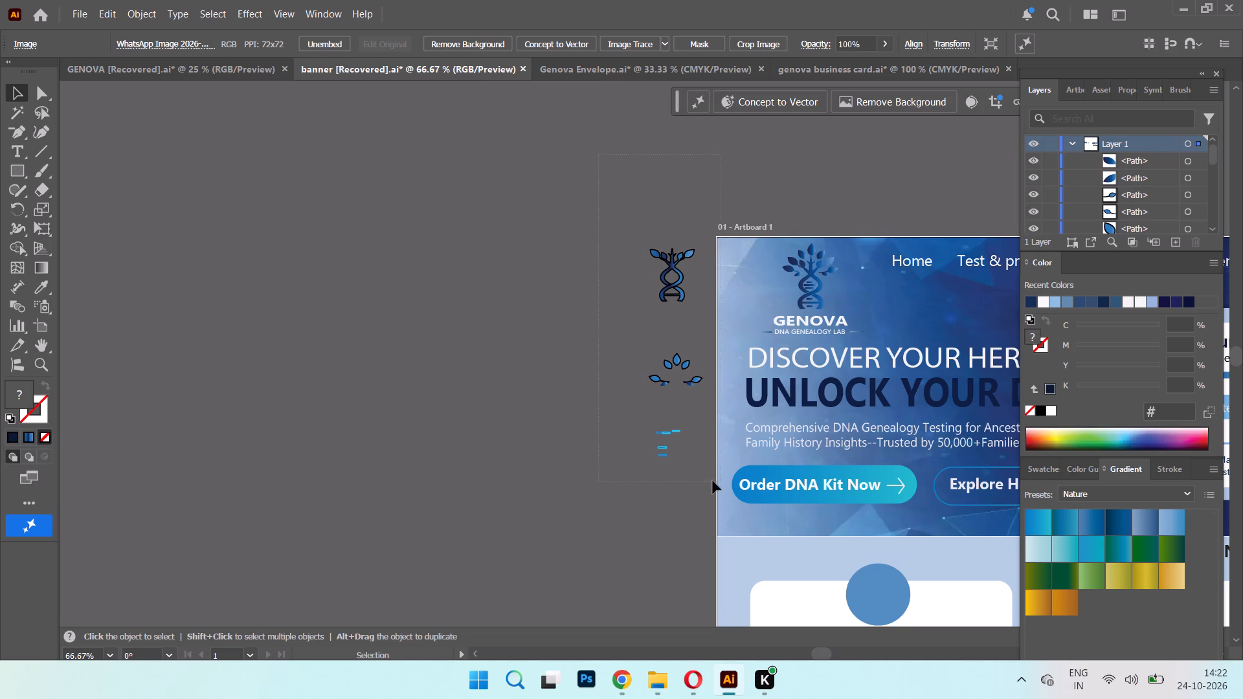
{"action": "left_click_drag", "start_coordinate": [713, 481], "coordinate": [698, 478]}
{"action": "left_click_drag", "start_coordinate": [678, 366], "coordinate": [245, 77]}
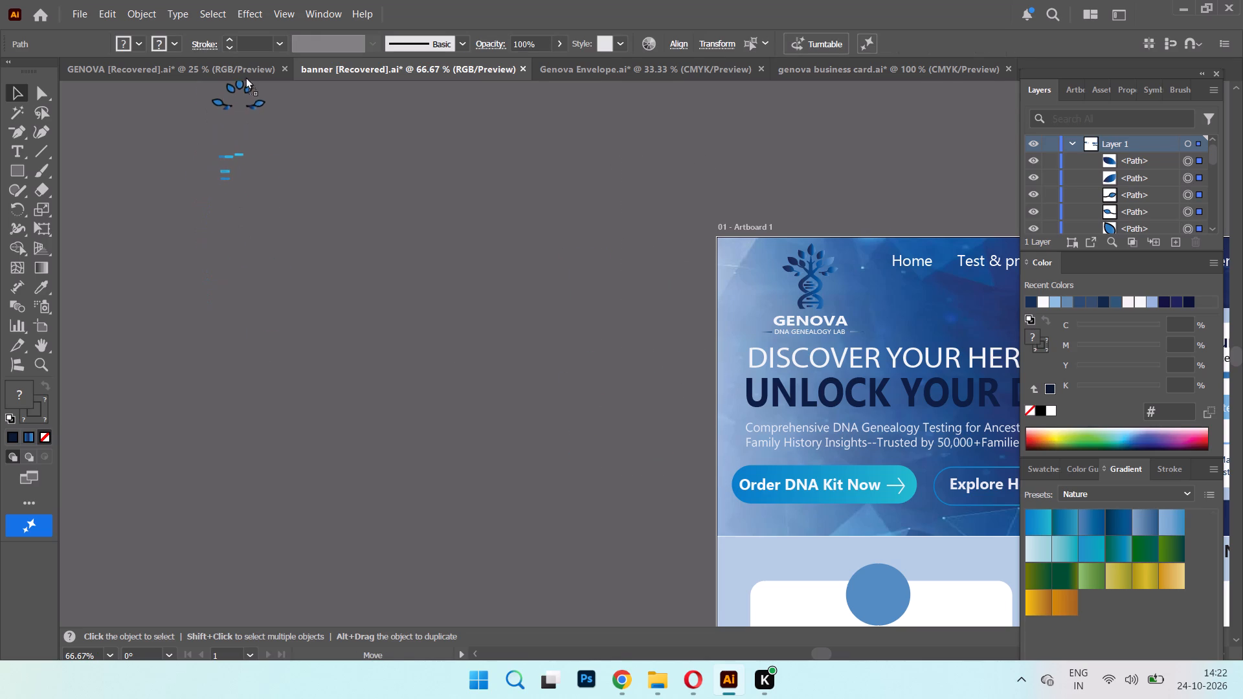
{"action": "left_click_drag", "start_coordinate": [245, 77], "coordinate": [583, 70]}
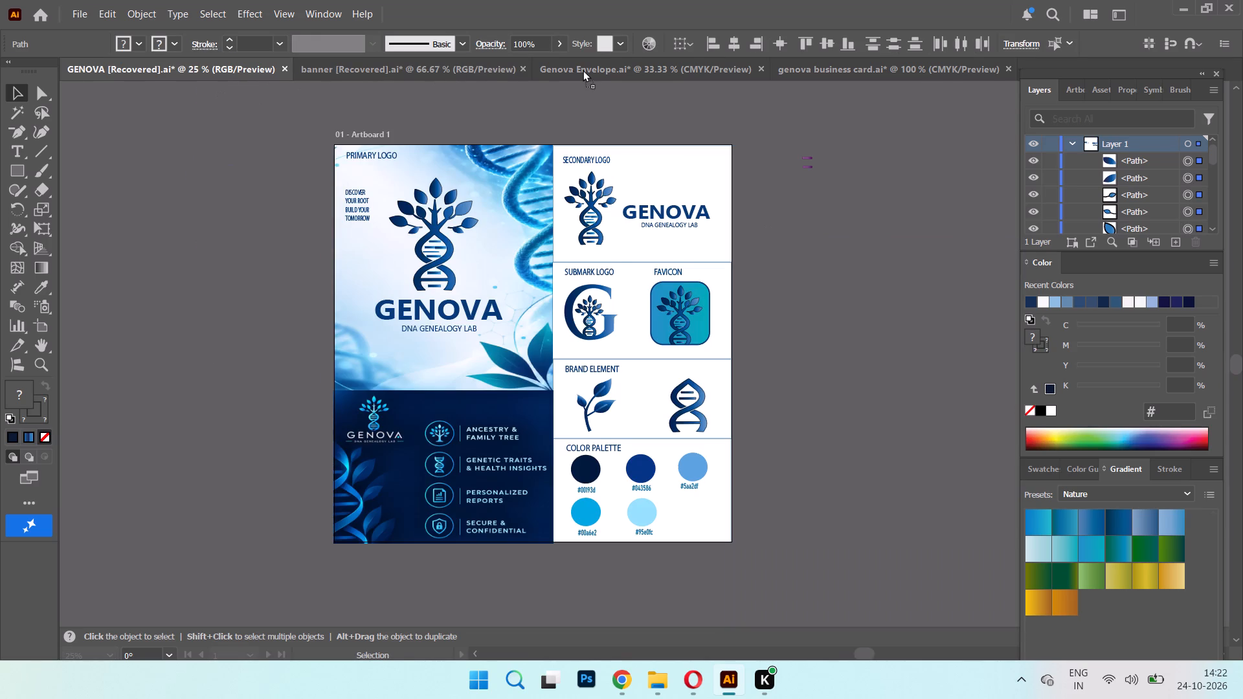
{"action": "left_click_drag", "start_coordinate": [583, 70], "coordinate": [776, 70]}
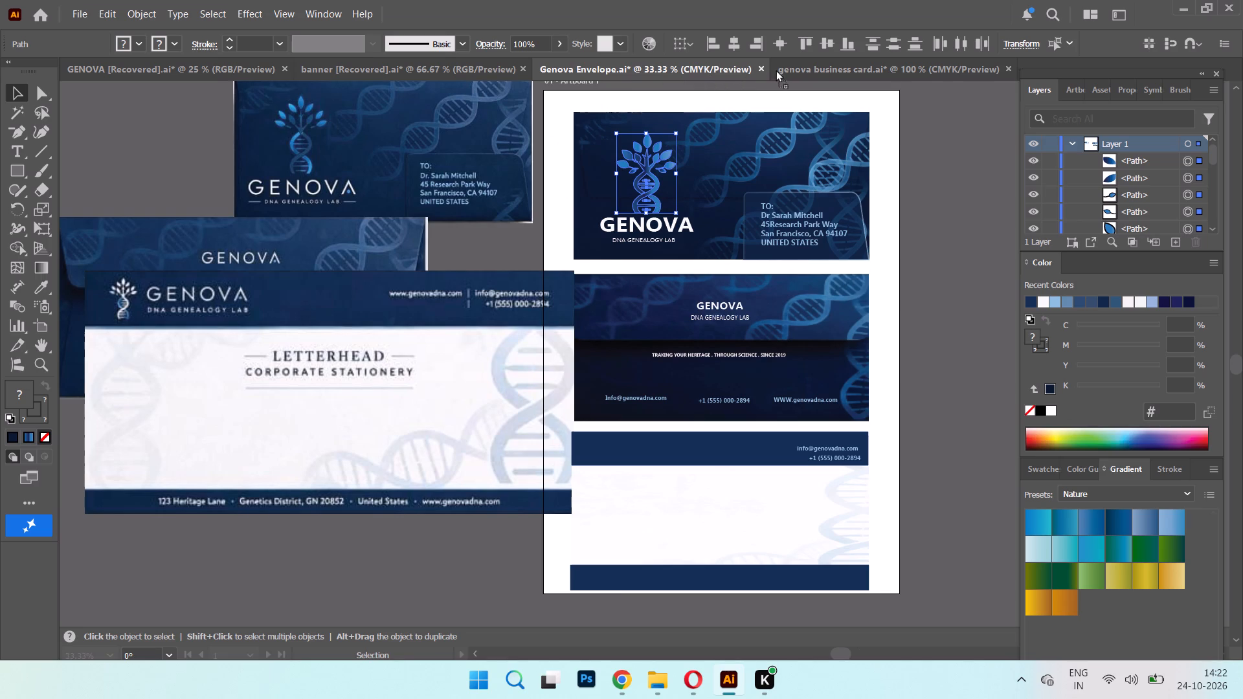
{"action": "left_click_drag", "start_coordinate": [776, 70], "coordinate": [361, 265]}
{"action": "left_click", "coordinate": [361, 265]}
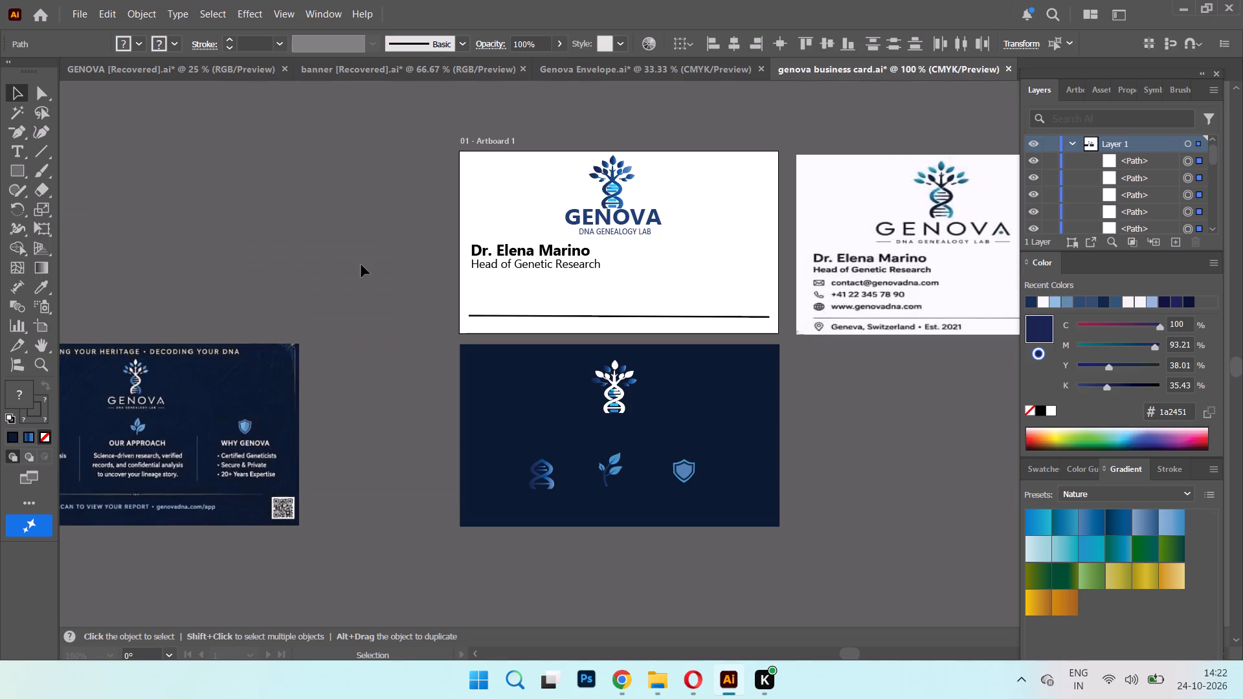
{"action": "left_click_drag", "start_coordinate": [374, 184], "coordinate": [388, 256]}
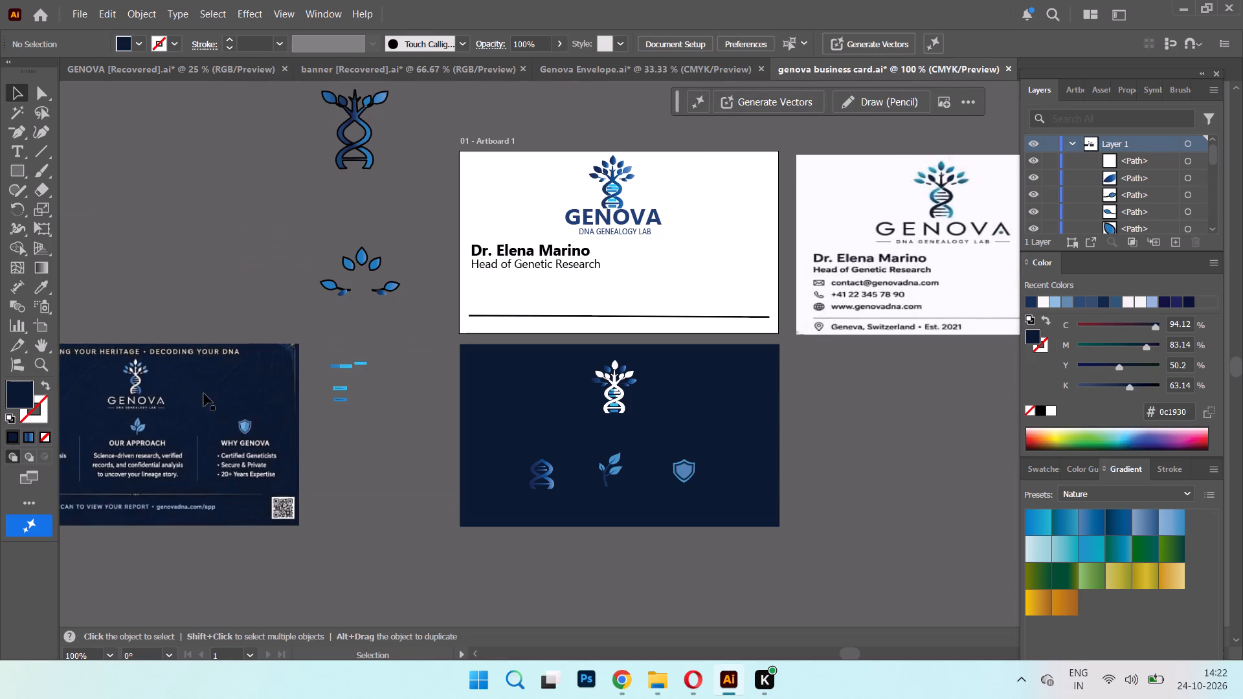
Enlarge the dark card-back reference image to roughly twice its width and about 1.7 times its height.
{"action": "left_click_drag", "start_coordinate": [204, 394], "coordinate": [216, 369]}
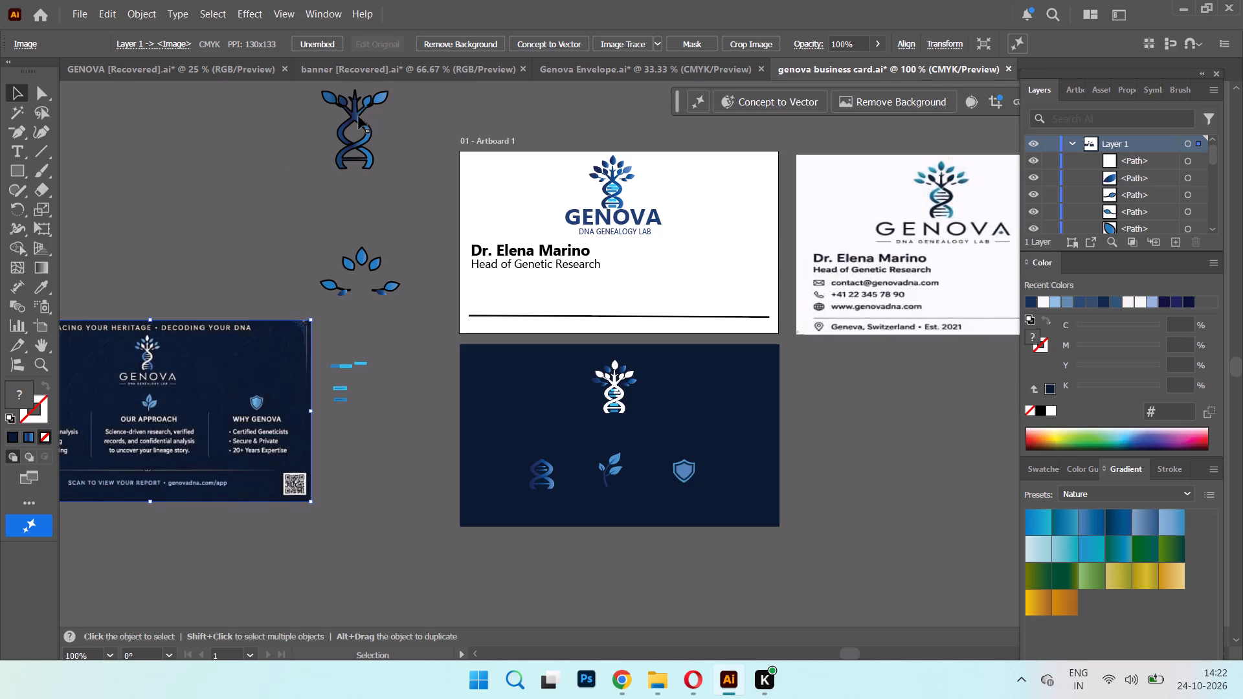
{"action": "left_click", "coordinate": [359, 116]}
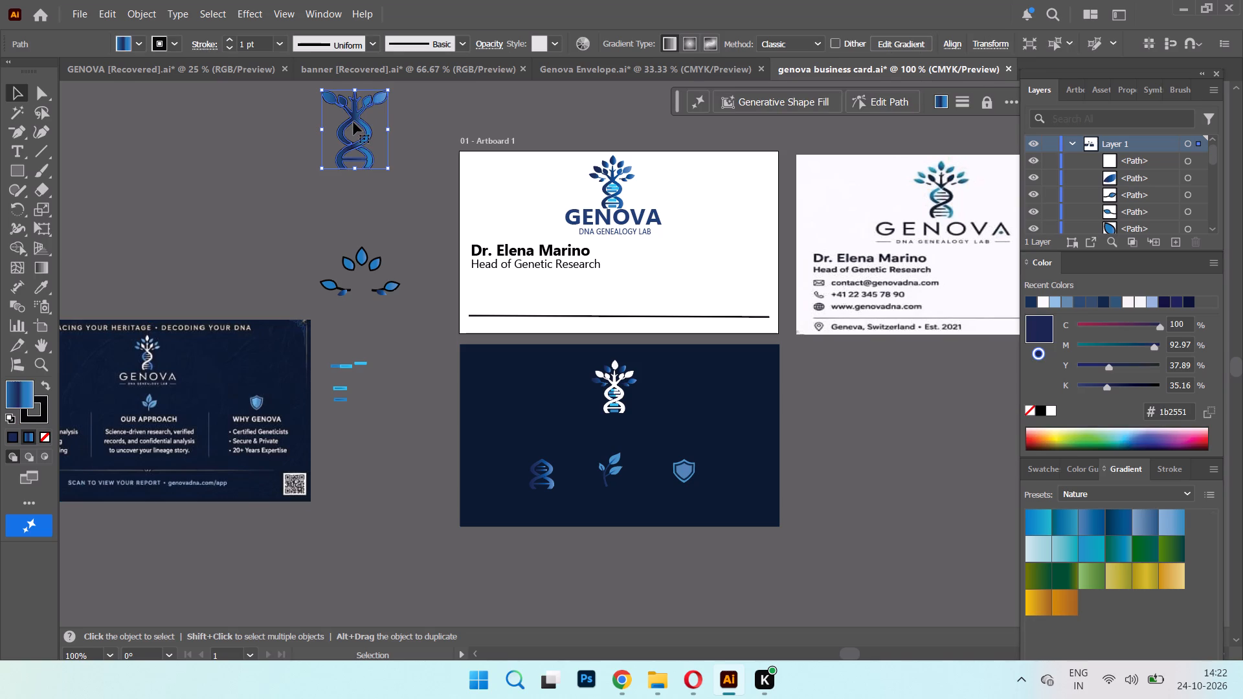
{"action": "left_click", "coordinate": [199, 447]}
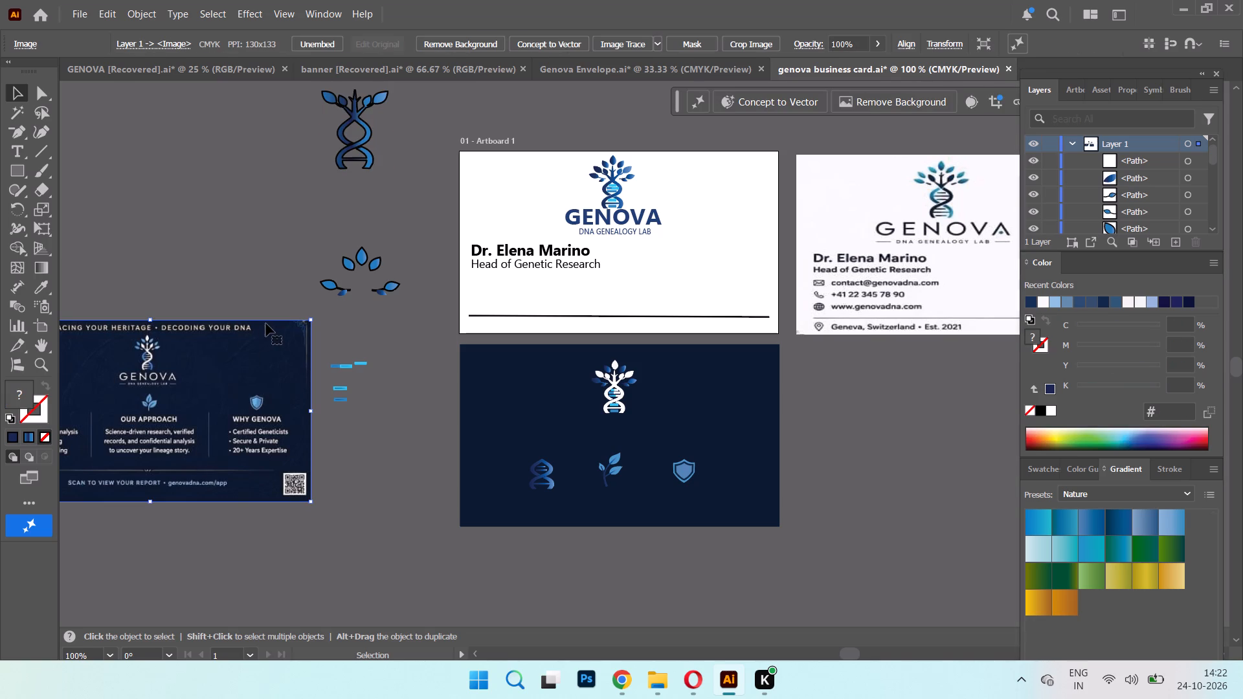
{"action": "left_click_drag", "start_coordinate": [150, 319], "coordinate": [168, 187]}
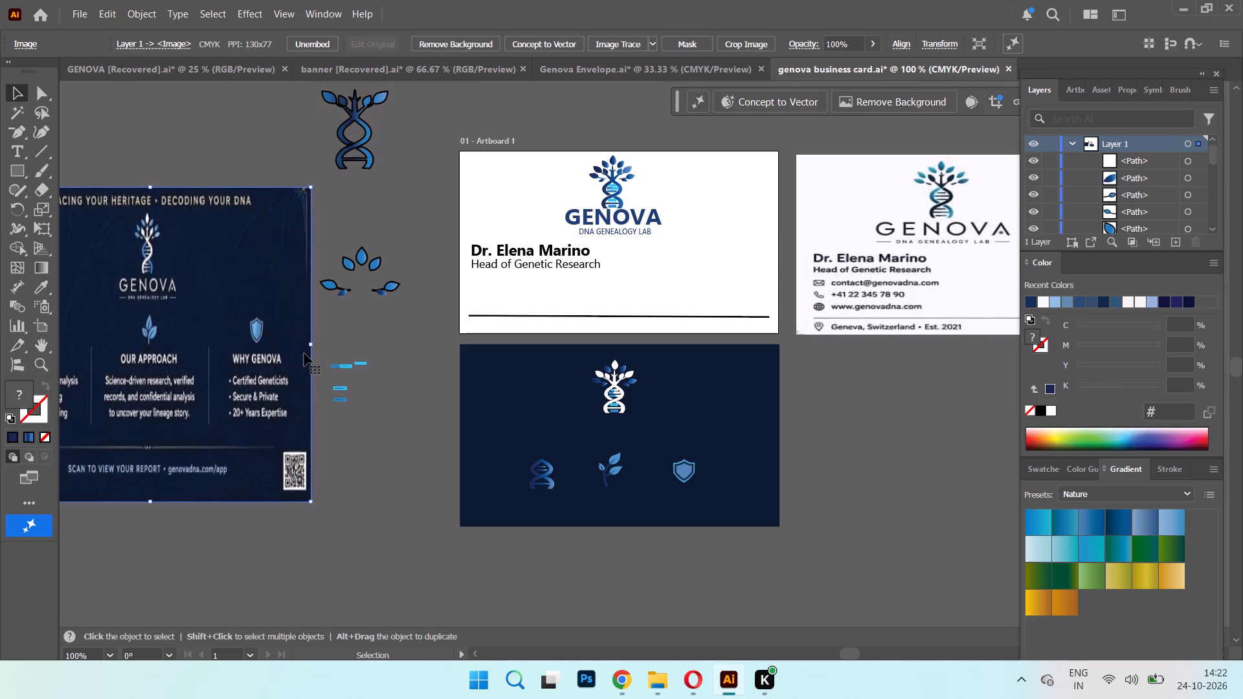
{"action": "left_click_drag", "start_coordinate": [309, 345], "coordinate": [461, 351]}
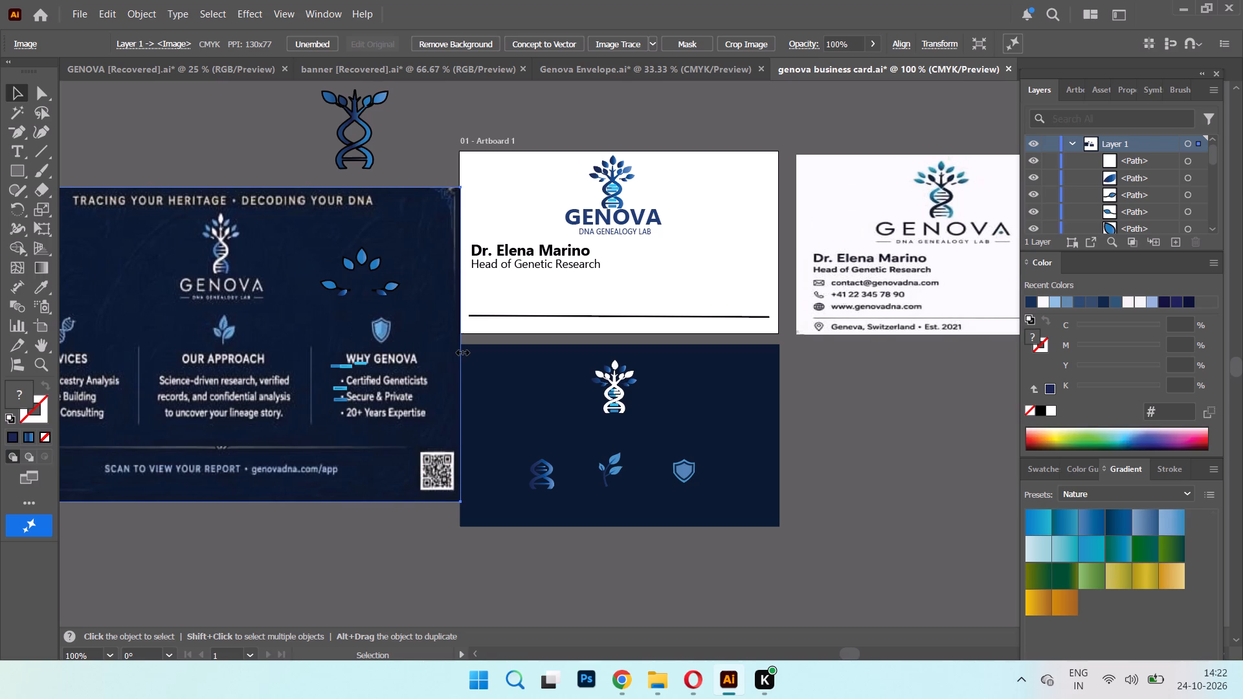
{"action": "left_click_drag", "start_coordinate": [461, 351], "coordinate": [608, 350]}
Move the enlarged card-back reference image well away from the cards, clear of the spare logo pieces.
{"action": "left_click_drag", "start_coordinate": [182, 341], "coordinate": [185, 443]}
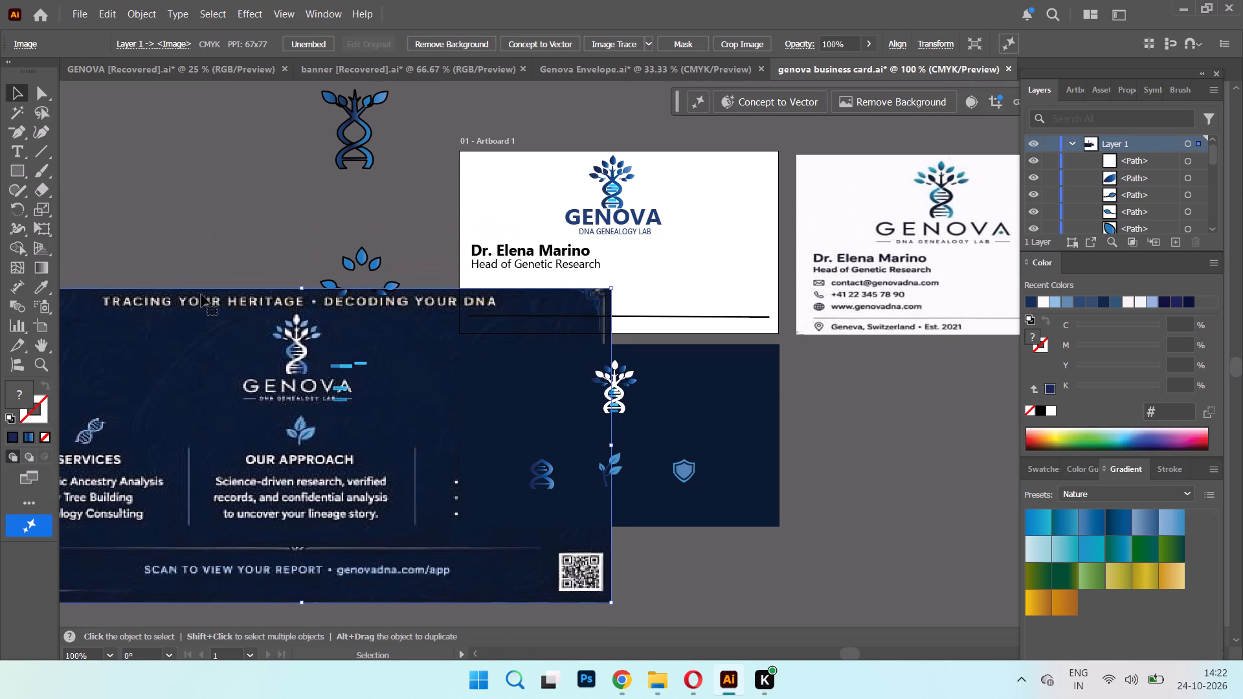
{"action": "left_click_drag", "start_coordinate": [356, 394], "coordinate": [79, 349]}
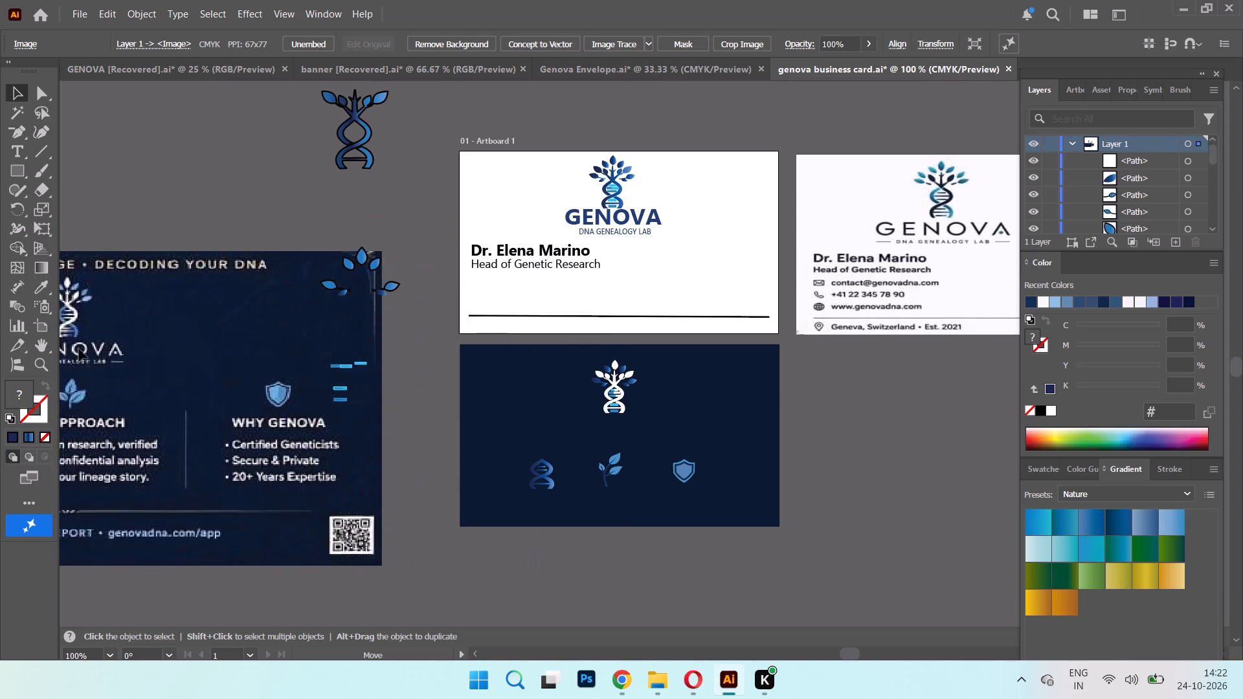
{"action": "left_click_drag", "start_coordinate": [79, 349], "coordinate": [10, 339]}
{"action": "left_click_drag", "start_coordinate": [301, 373], "coordinate": [30, 363]}
{"action": "left_click_drag", "start_coordinate": [159, 373], "coordinate": [41, 355]}
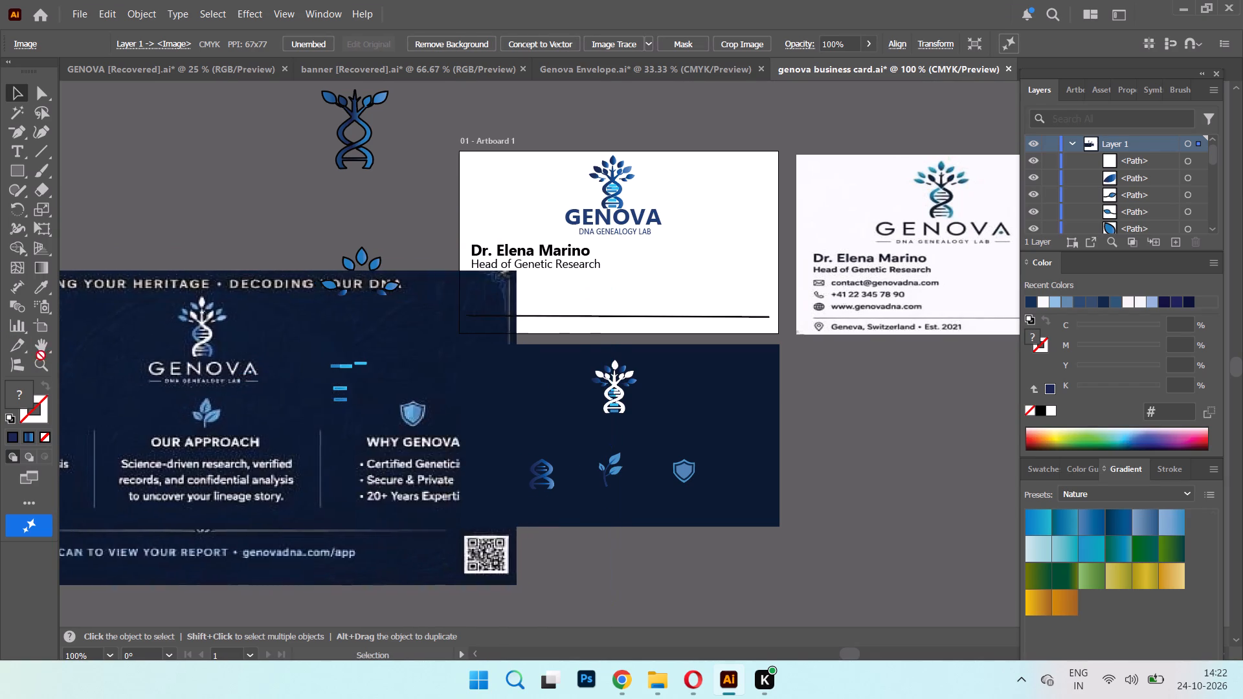
{"action": "left_click_drag", "start_coordinate": [41, 355], "coordinate": [39, 355]}
{"action": "key", "text": "ctrl+minus"}
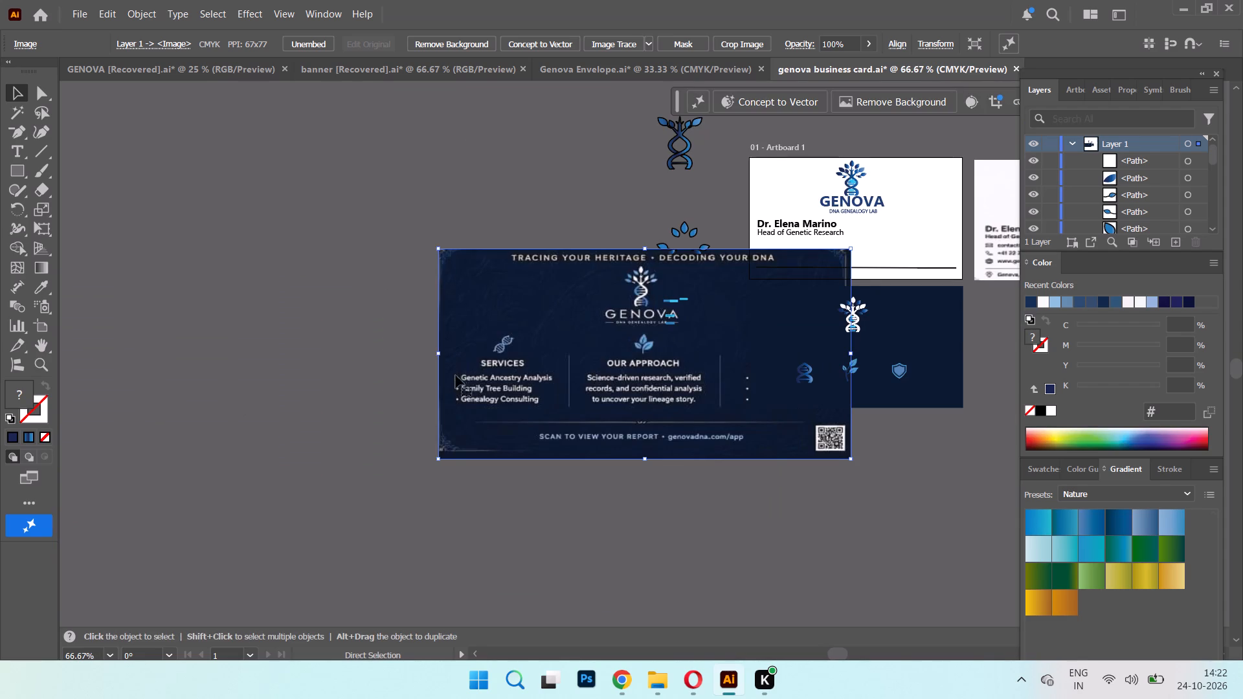
{"action": "left_click_drag", "start_coordinate": [459, 375], "coordinate": [38, 376]}
{"action": "left_click_drag", "start_coordinate": [651, 356], "coordinate": [95, 471]}
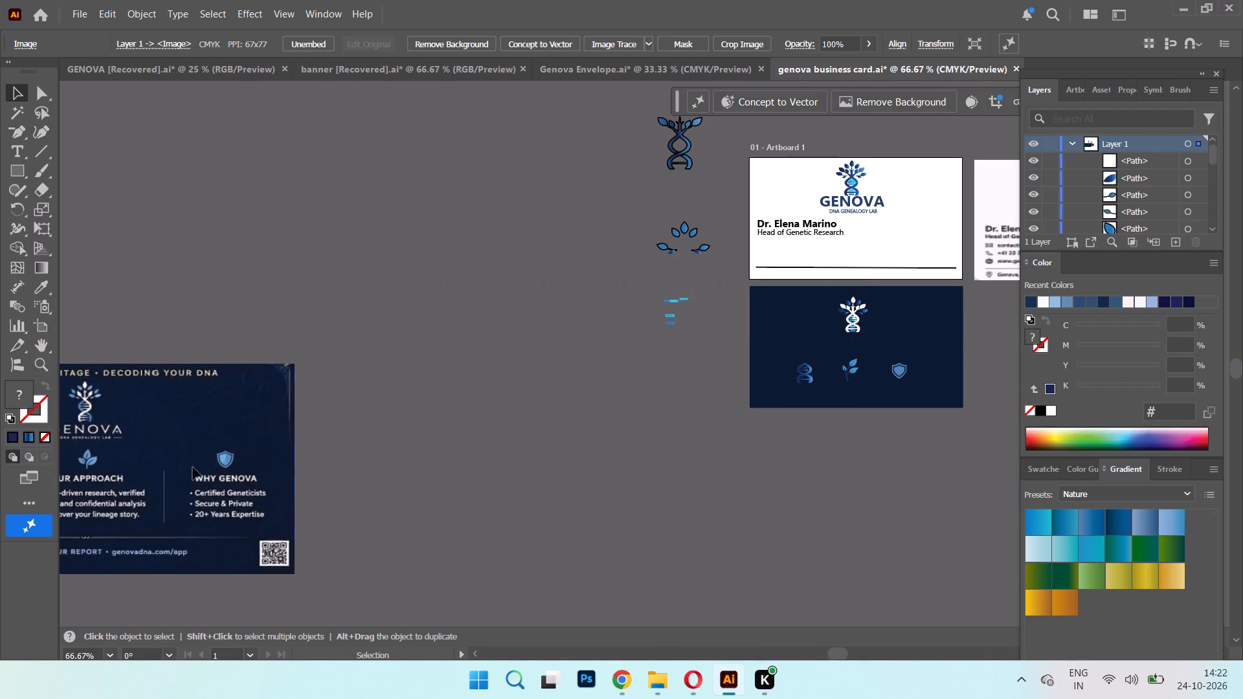
Examine the reference card back's tagline, logo and service sections up close, and compare them with the dark card back being built.
{"action": "key", "text": "ctrl+equal"}
{"action": "key", "text": "ctrl+equal"}
{"action": "key", "text": "ctrl+equal"}
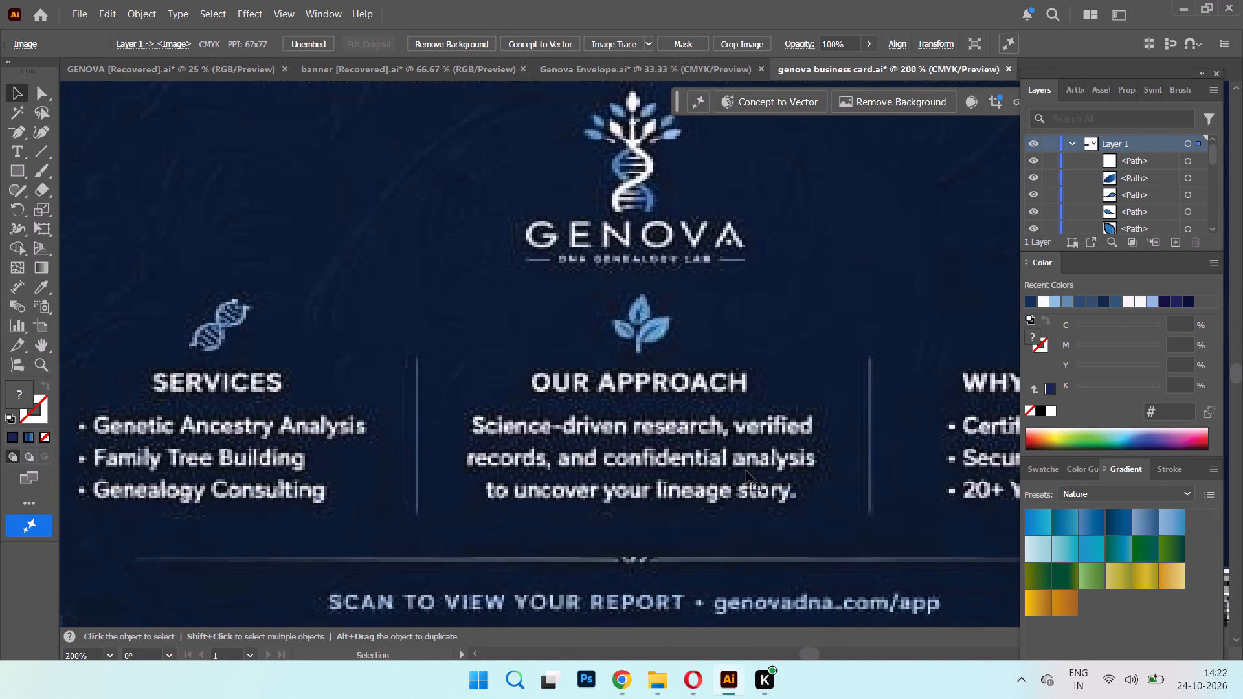
{"action": "scroll", "coordinate": [546, 364], "scroll_direction": "up", "scroll_amount": 6}
{"action": "scroll", "coordinate": [595, 341], "scroll_direction": "up", "scroll_amount": 10}
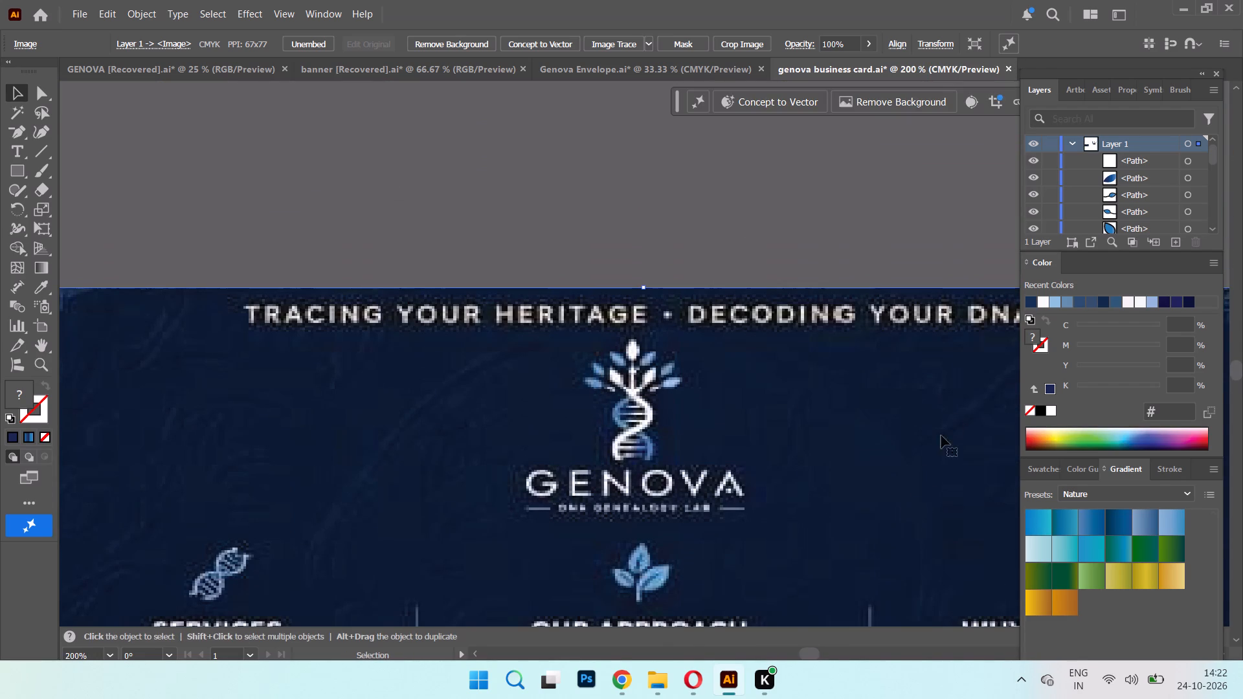
{"action": "left_click_drag", "start_coordinate": [802, 658], "coordinate": [831, 663]}
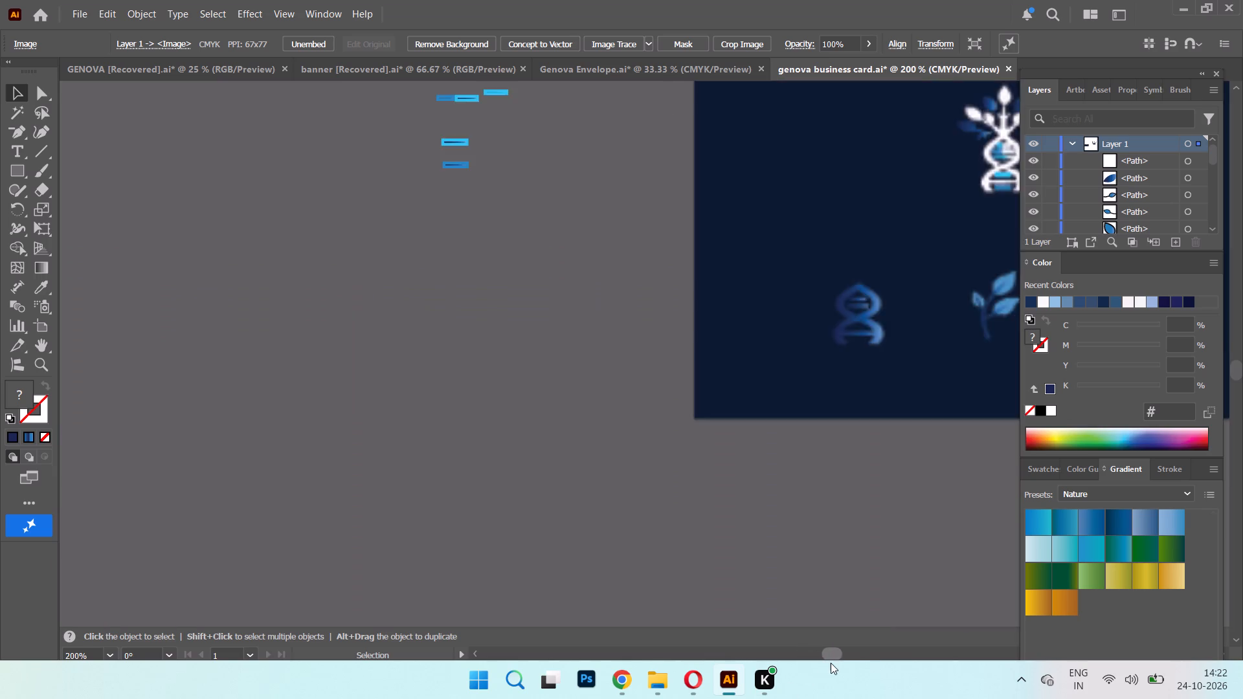
{"action": "left_click_drag", "start_coordinate": [831, 663], "coordinate": [838, 664]}
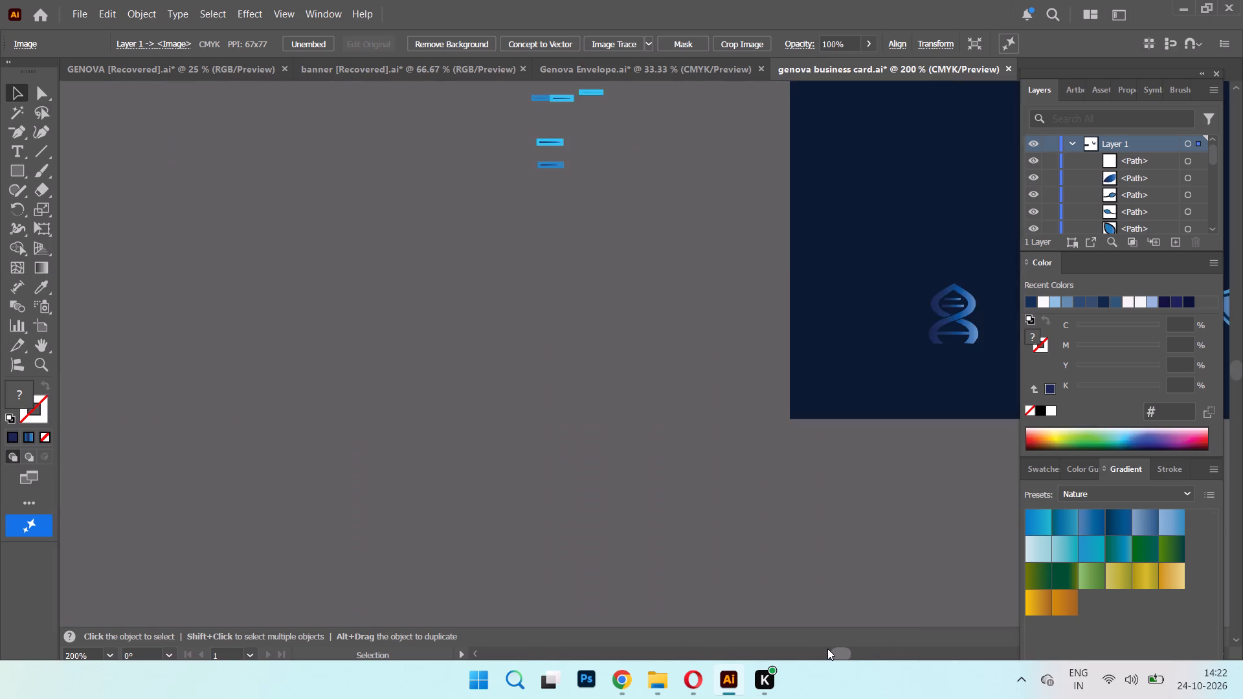
{"action": "left_click", "coordinate": [834, 647]}
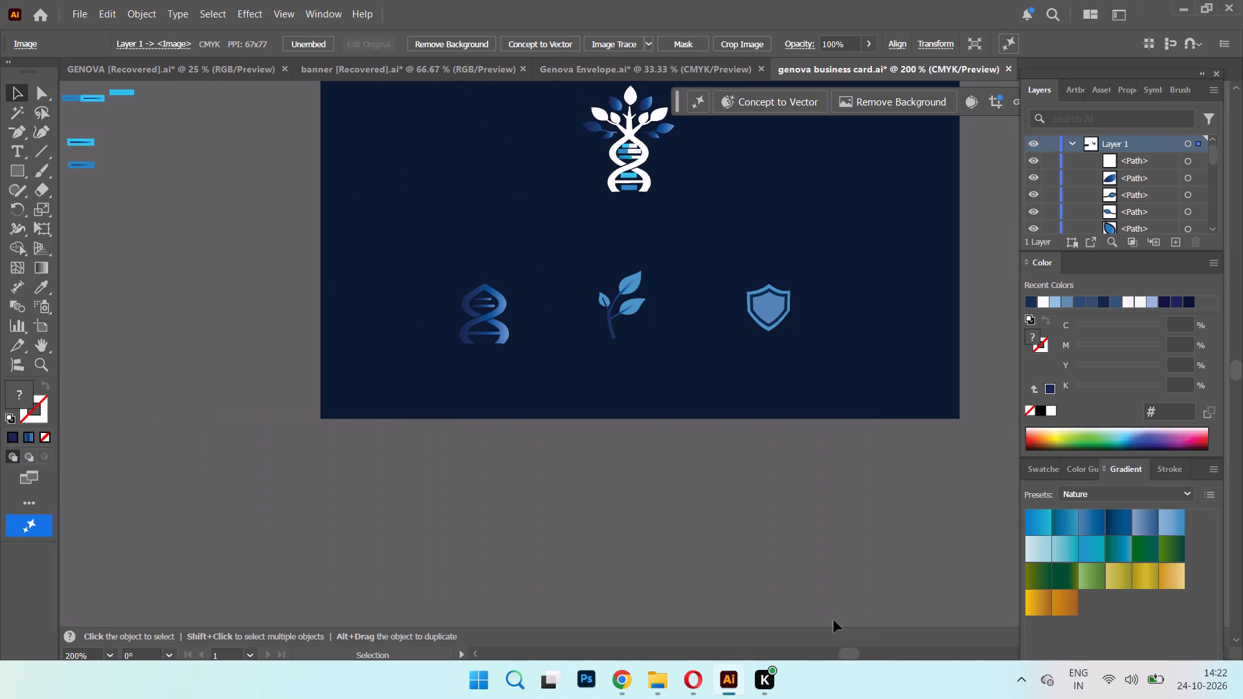
{"action": "left_click", "coordinate": [841, 599]}
{"action": "scroll", "coordinate": [621, 355], "scroll_direction": "up", "scroll_amount": 7}
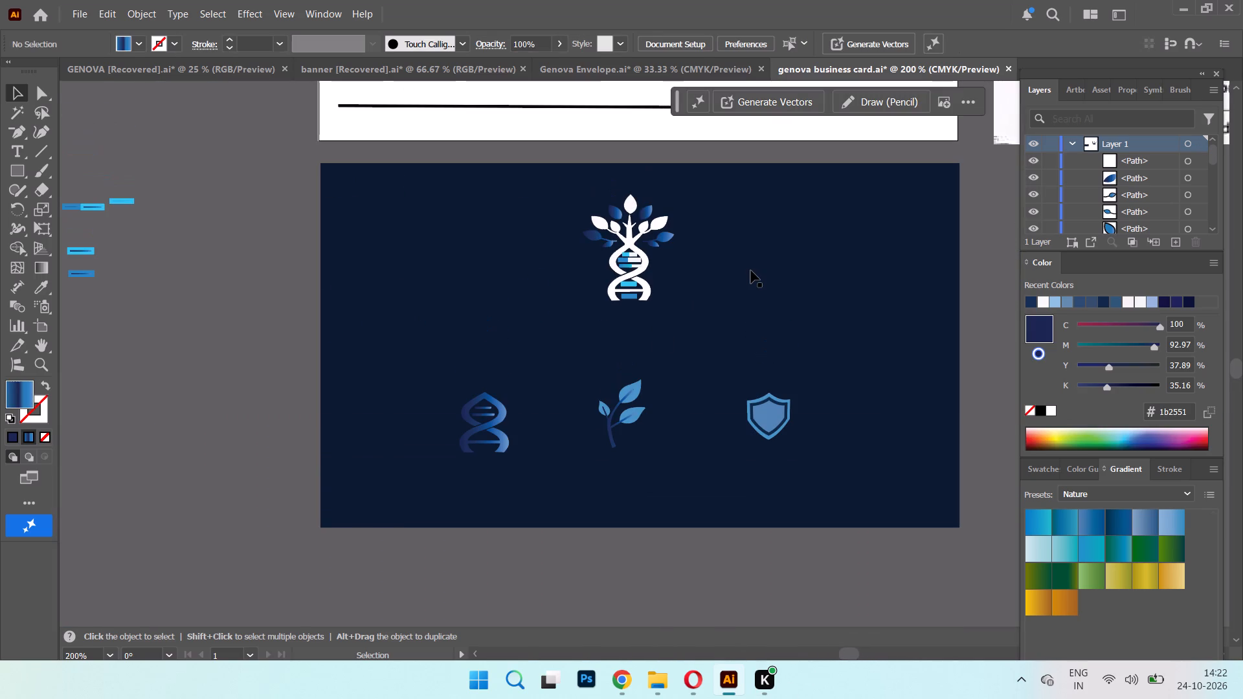
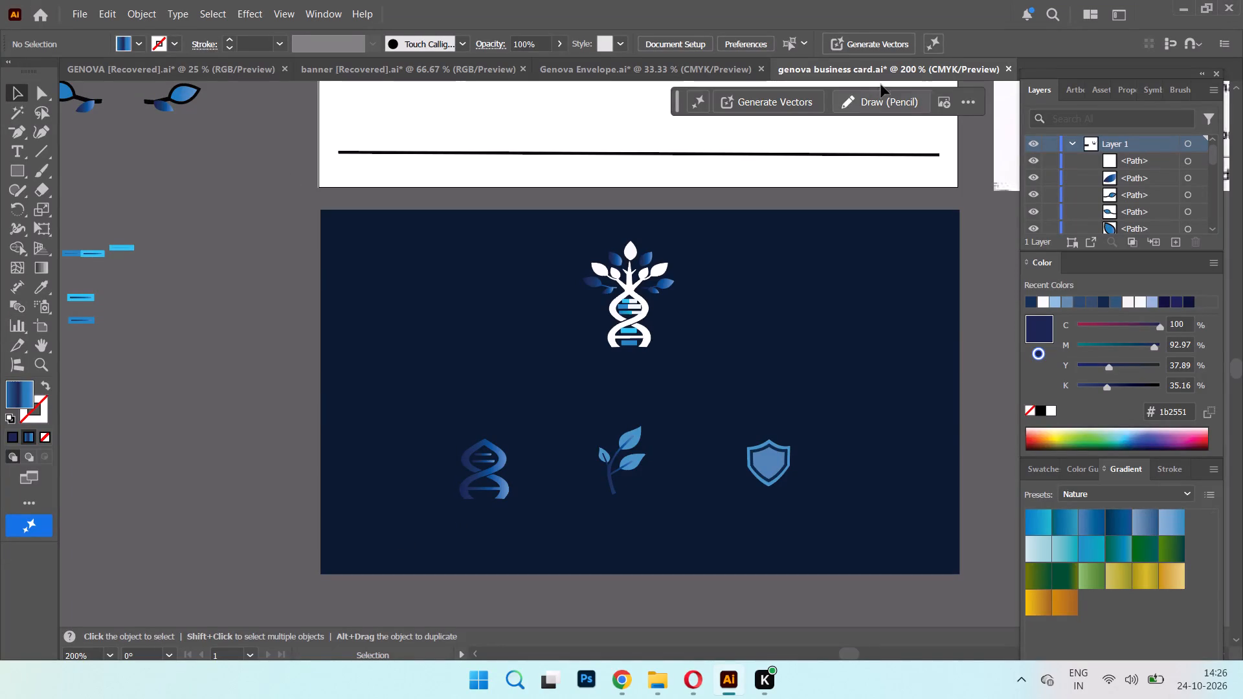
Move the spare black-outlined DNA tree down onto the separate leaves, aligning its trunk centrally beneath the top leaf and above the blue rungs.
{"action": "left_click", "coordinate": [847, 658]}
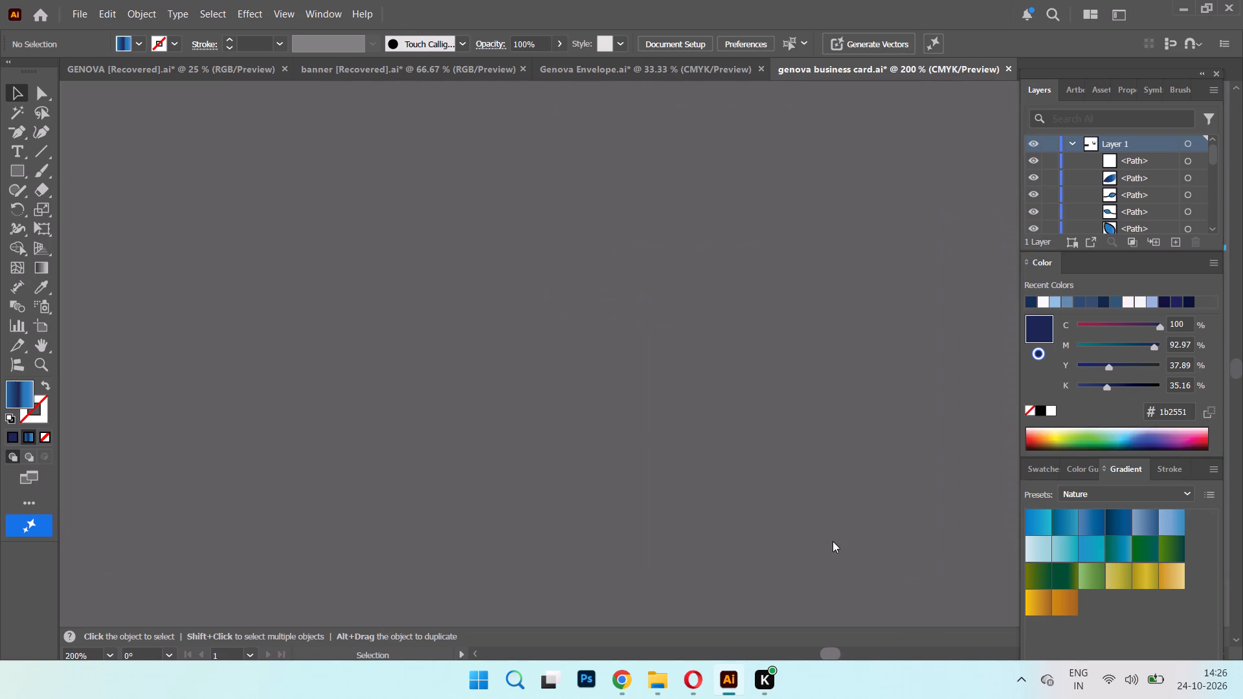
{"action": "left_click", "coordinate": [845, 529]}
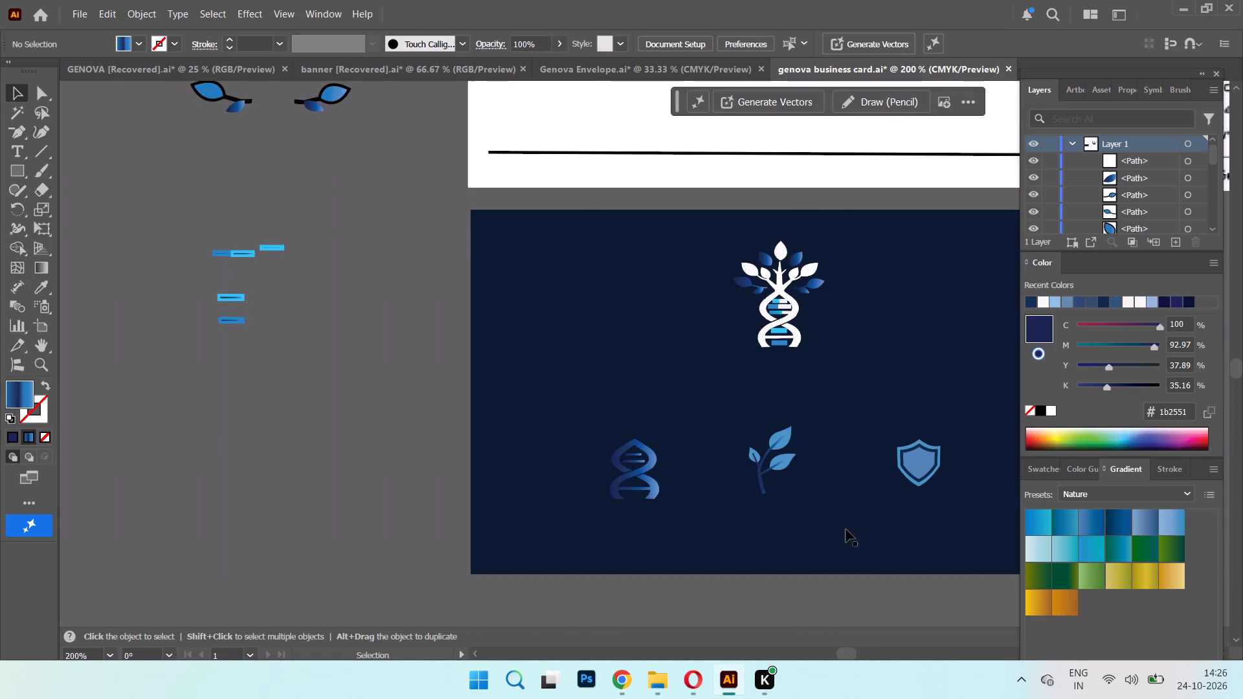
{"action": "scroll", "coordinate": [421, 229], "scroll_direction": "up", "scroll_amount": 8}
{"action": "scroll", "coordinate": [424, 132], "scroll_direction": "up", "scroll_amount": 4}
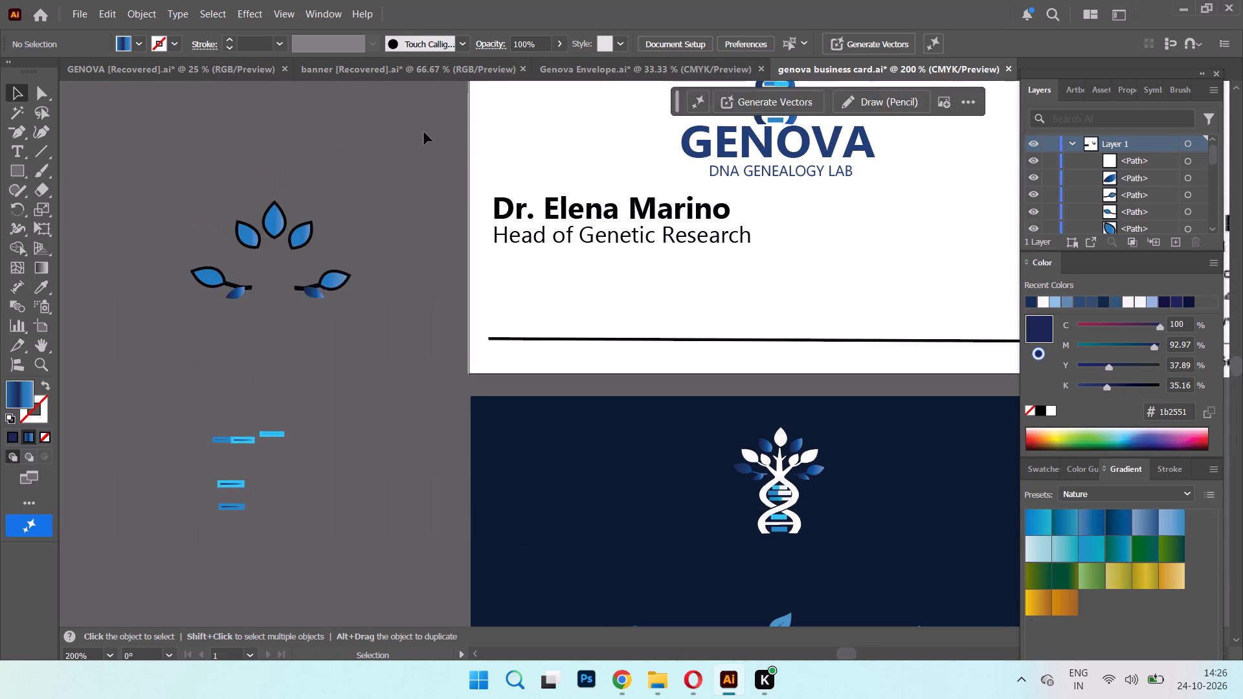
{"action": "scroll", "coordinate": [424, 132], "scroll_direction": "up", "scroll_amount": 4}
{"action": "scroll", "coordinate": [314, 267], "scroll_direction": "up", "scroll_amount": 13}
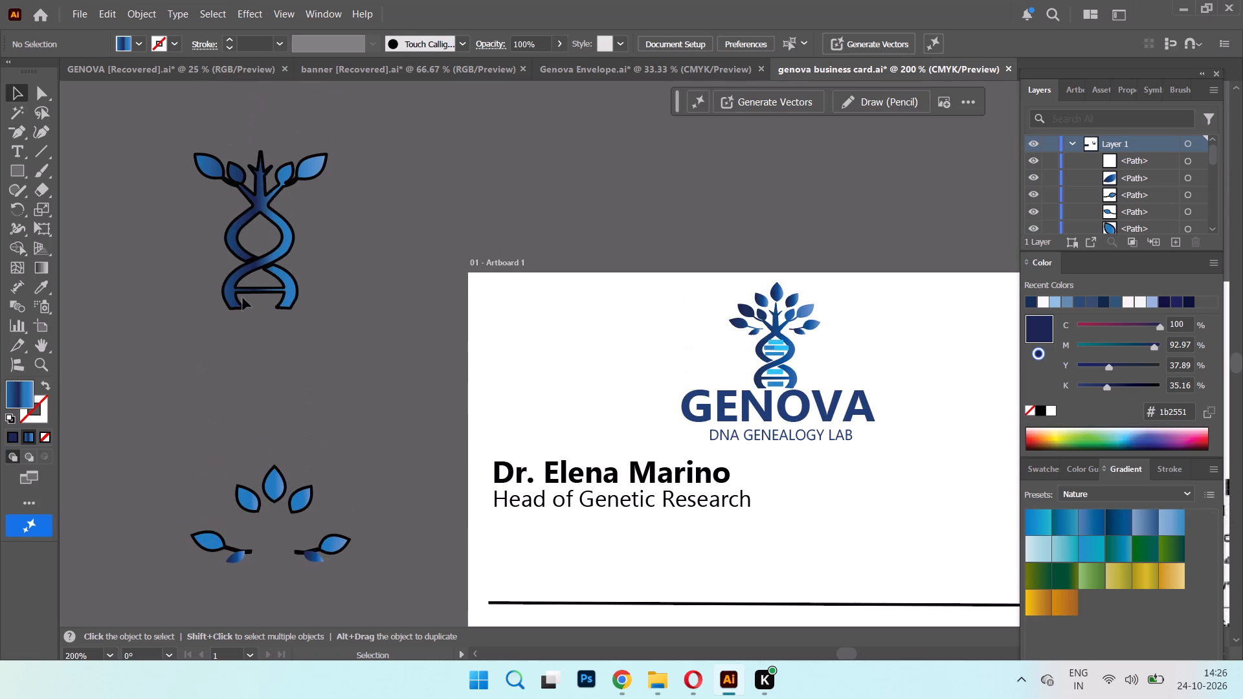
{"action": "left_click_drag", "start_coordinate": [166, 133], "coordinate": [374, 345]}
{"action": "left_click_drag", "start_coordinate": [290, 291], "coordinate": [324, 626]}
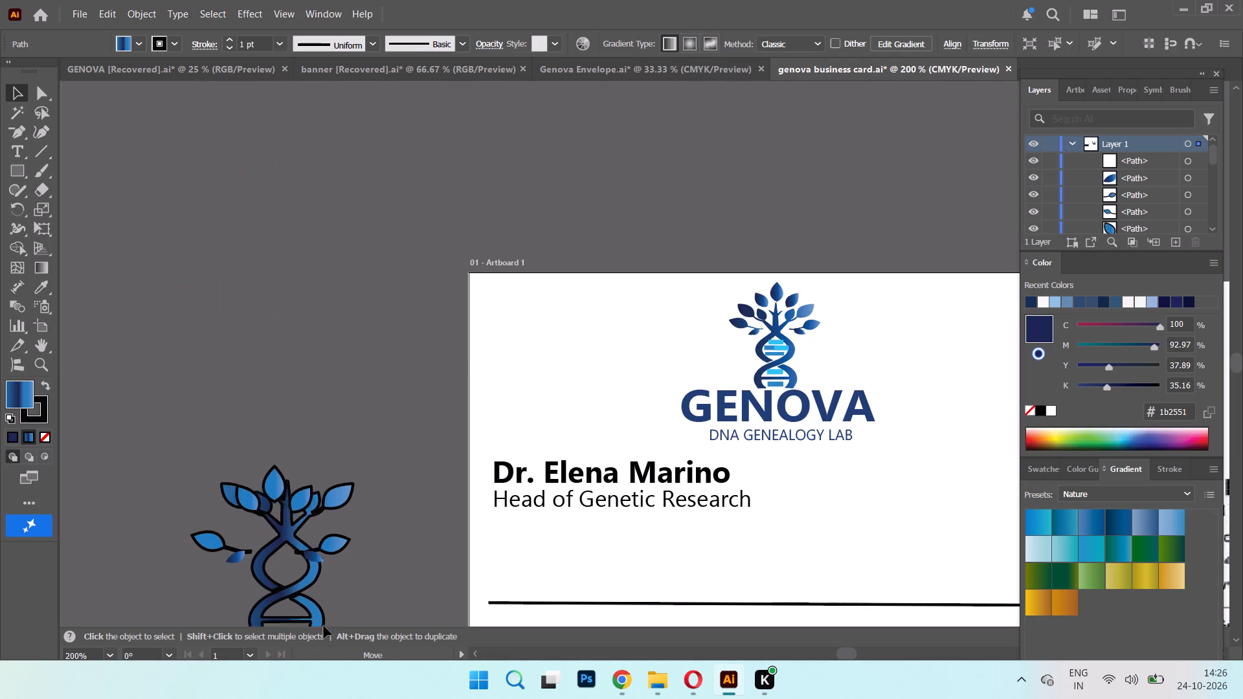
{"action": "left_click_drag", "start_coordinate": [324, 626], "coordinate": [314, 634]}
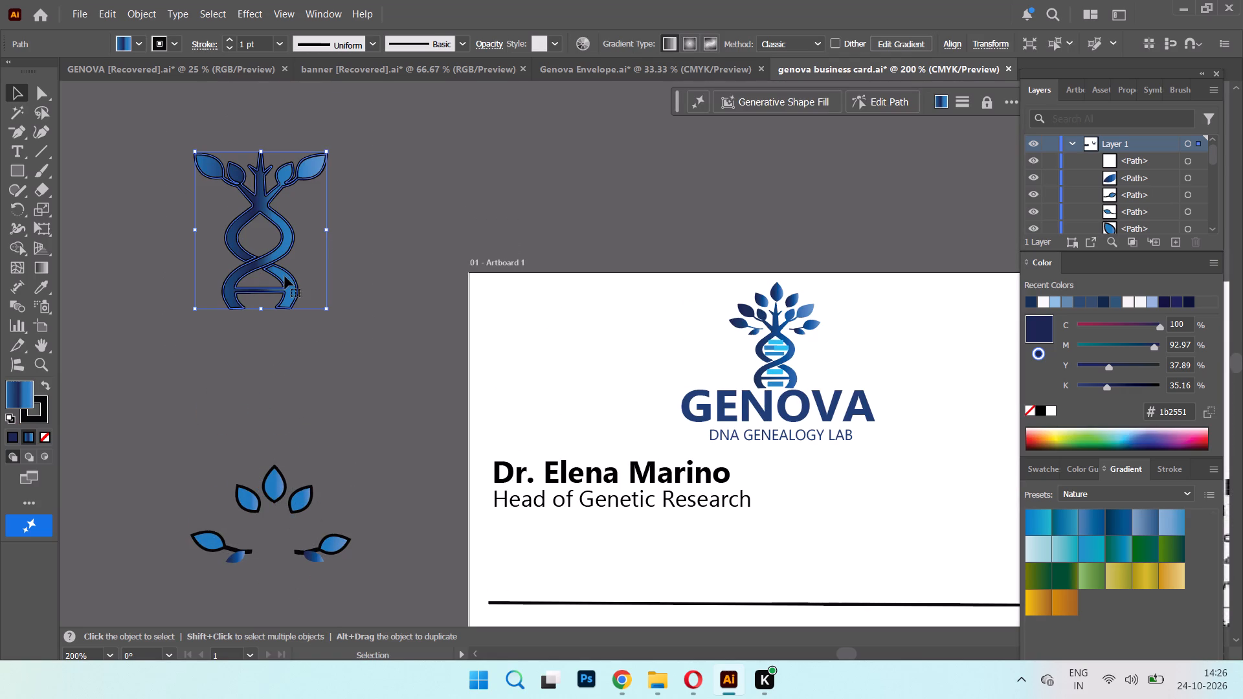
{"action": "left_click_drag", "start_coordinate": [285, 276], "coordinate": [282, 436]}
{"action": "left_click_drag", "start_coordinate": [276, 389], "coordinate": [300, 583]}
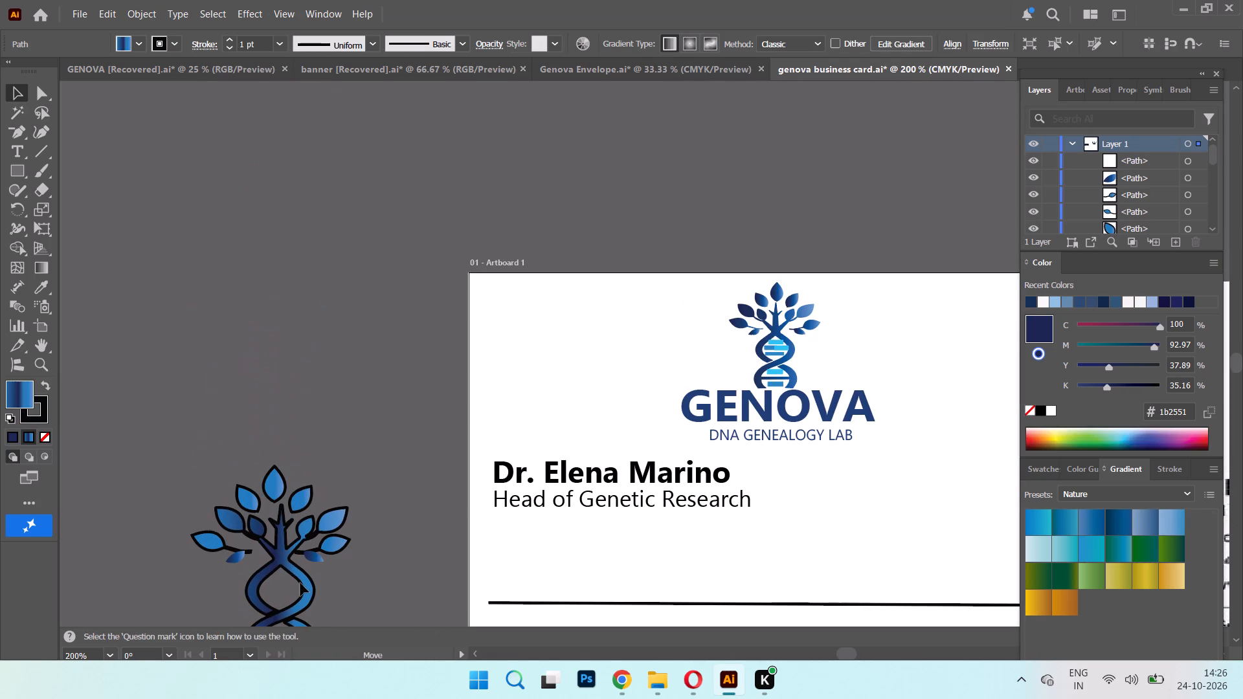
{"action": "left_click_drag", "start_coordinate": [300, 583], "coordinate": [300, 584]}
{"action": "scroll", "coordinate": [284, 472], "scroll_direction": "down", "scroll_amount": 10}
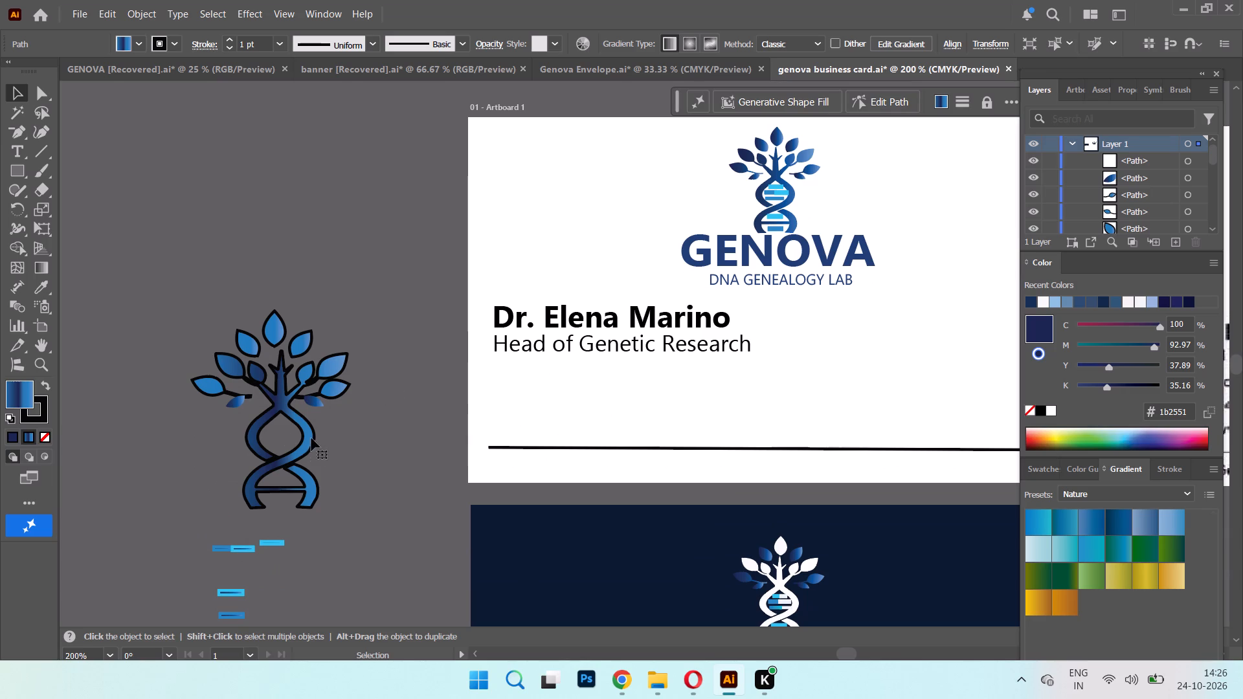
{"action": "left_click_drag", "start_coordinate": [305, 441], "coordinate": [297, 441]}
{"action": "left_click", "coordinate": [364, 467]}
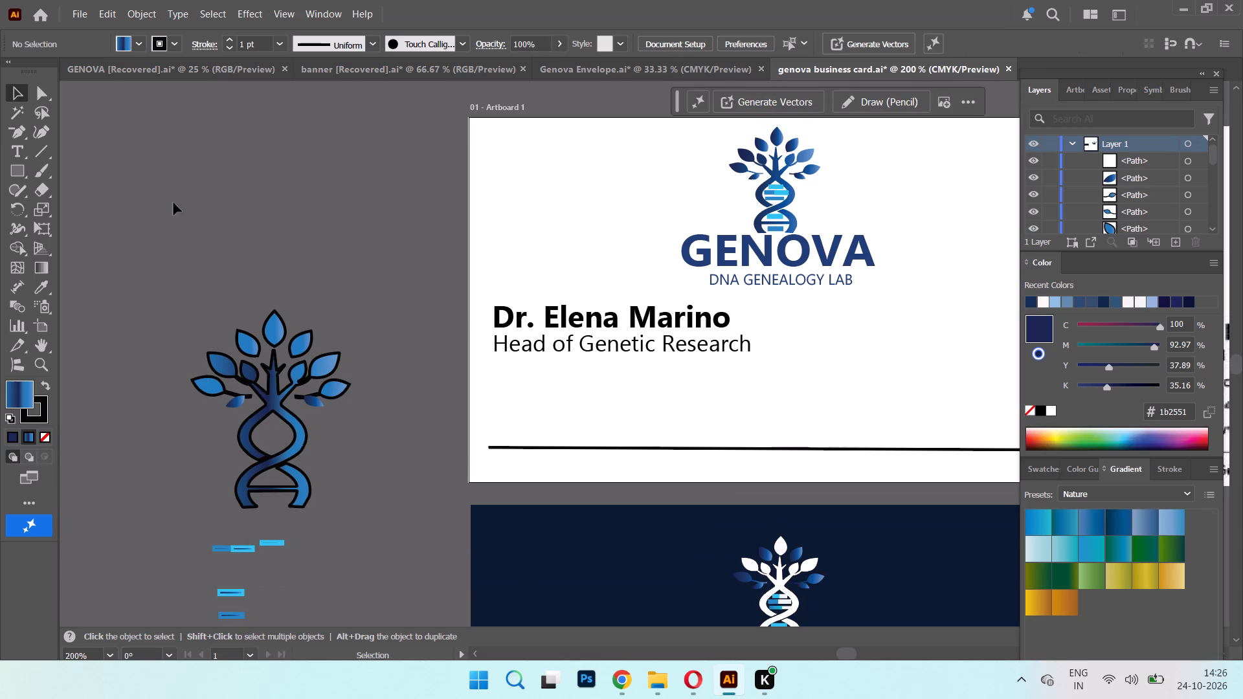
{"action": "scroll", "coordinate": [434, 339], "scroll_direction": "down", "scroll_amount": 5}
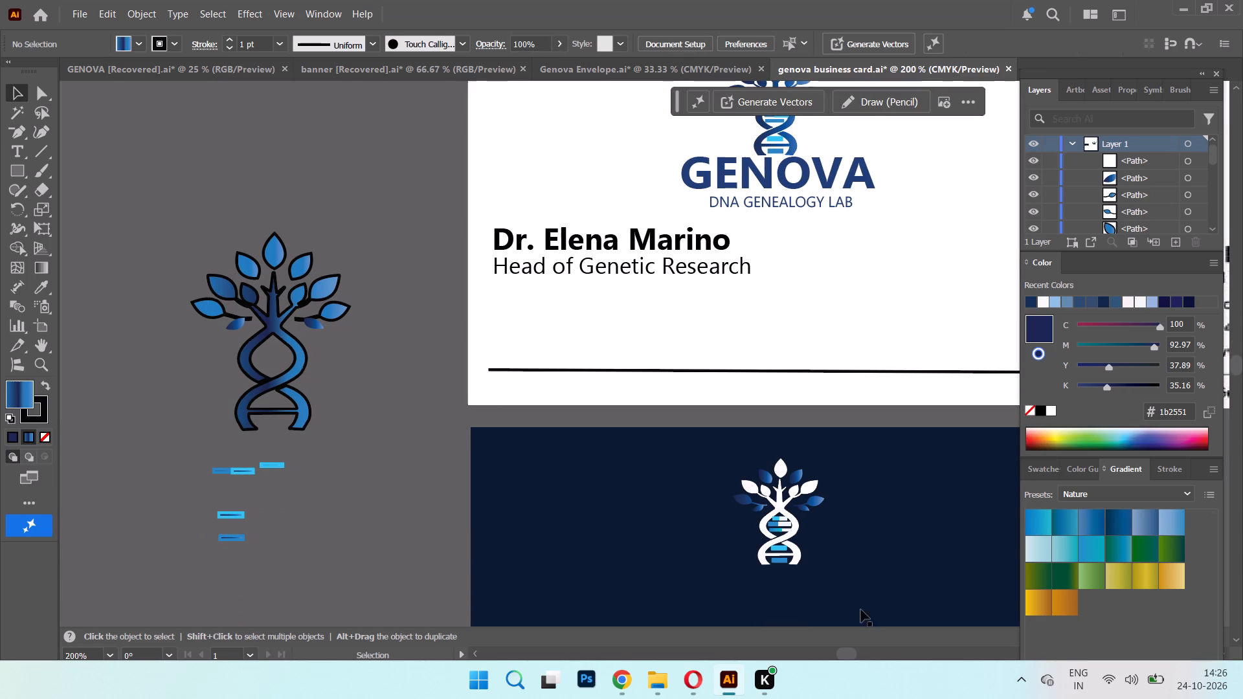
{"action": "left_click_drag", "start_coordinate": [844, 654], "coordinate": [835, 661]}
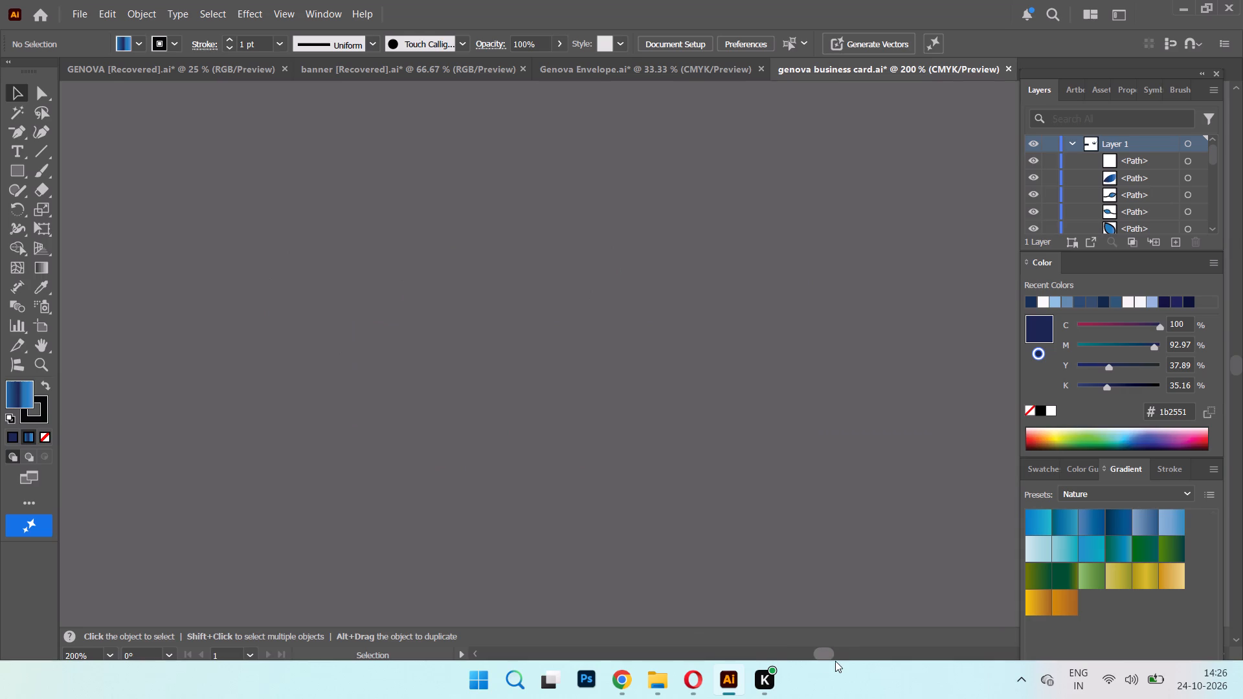
Switch to the Genova Envelope document and rearrange the envelope back and letterhead reference images so they stack clear of the artboard.
{"action": "left_click_drag", "start_coordinate": [835, 661], "coordinate": [836, 661]}
{"action": "key", "text": "ctrl+minus"}
{"action": "key", "text": "ctrl+minus"}
{"action": "key", "text": "ctrl+minus"}
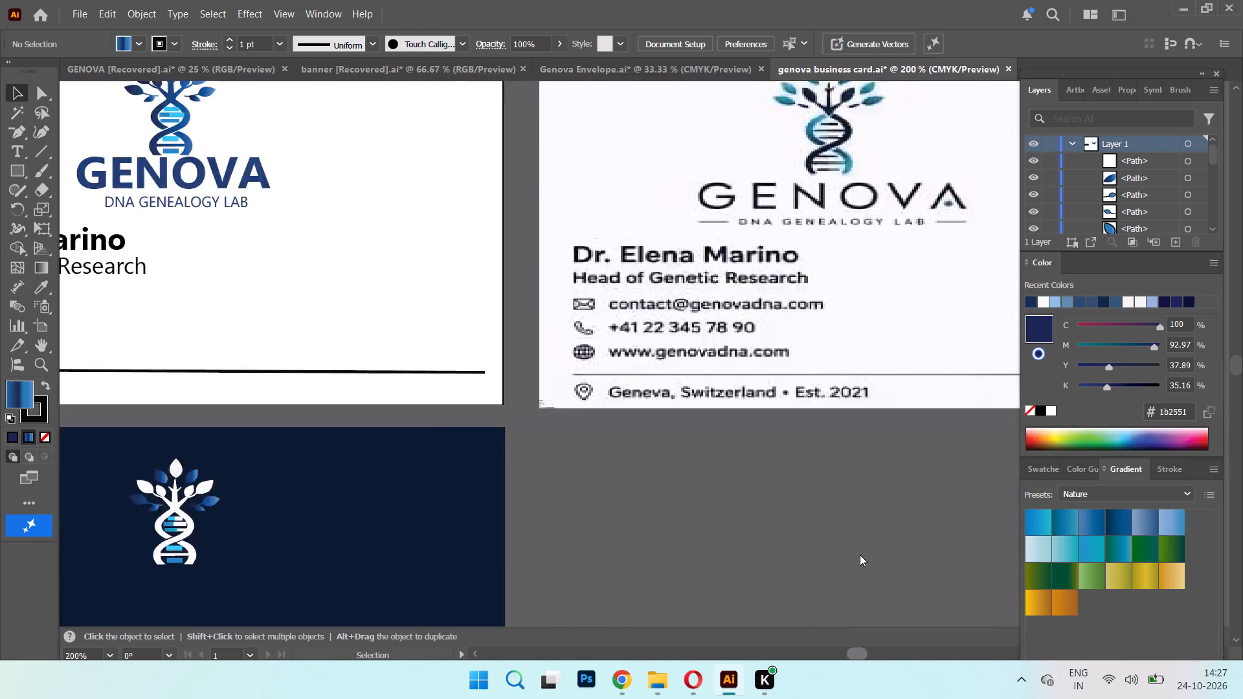
{"action": "left_click", "coordinate": [851, 540]}
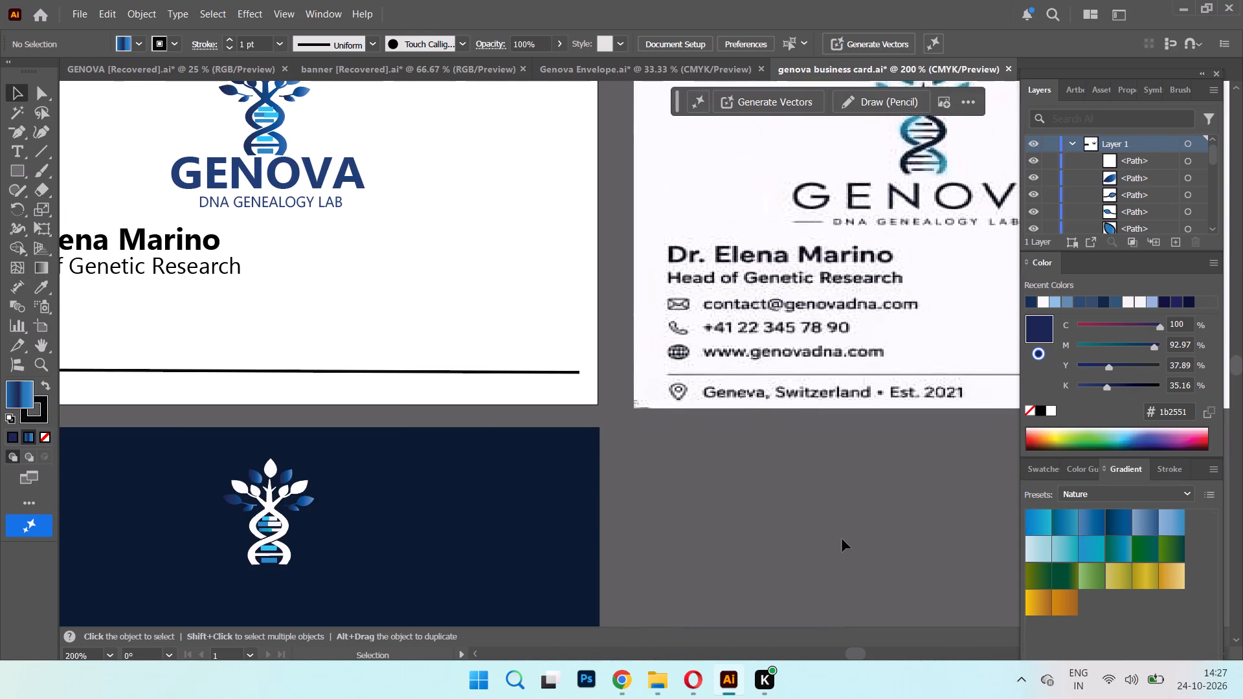
{"action": "key", "text": "ctrl+minus"}
{"action": "key", "text": "ctrl+minus"}
{"action": "key", "text": "ctrl+minus"}
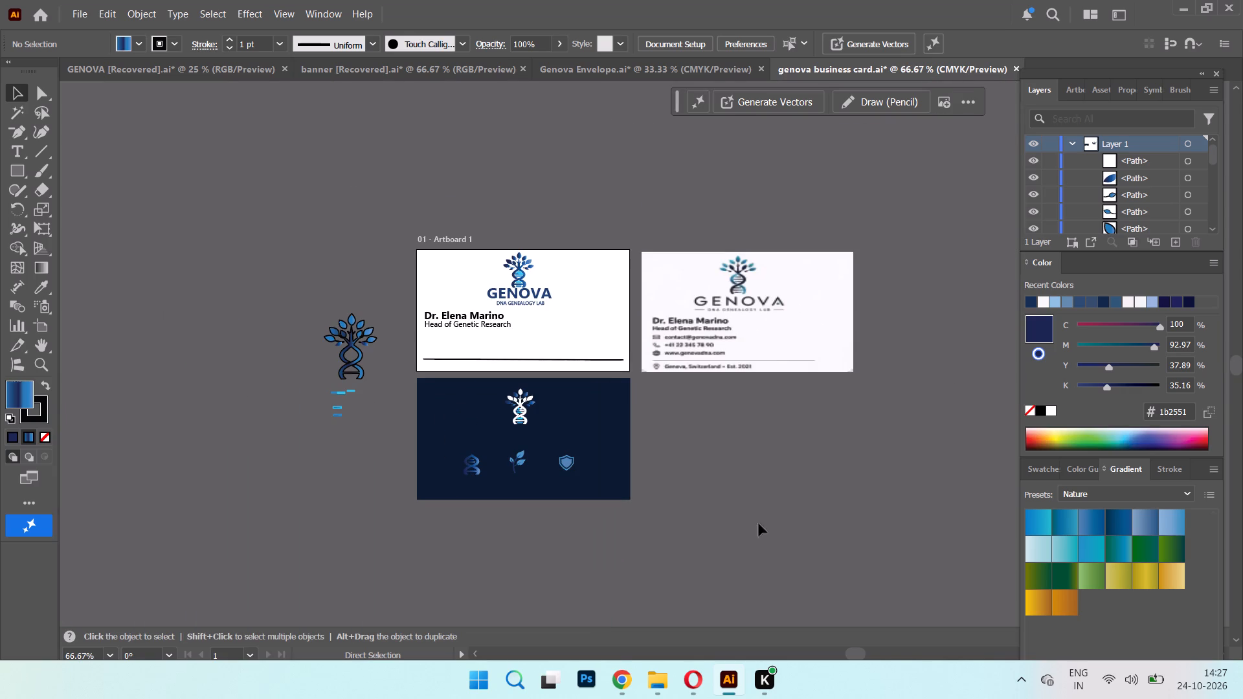
{"action": "left_click", "coordinate": [687, 61]}
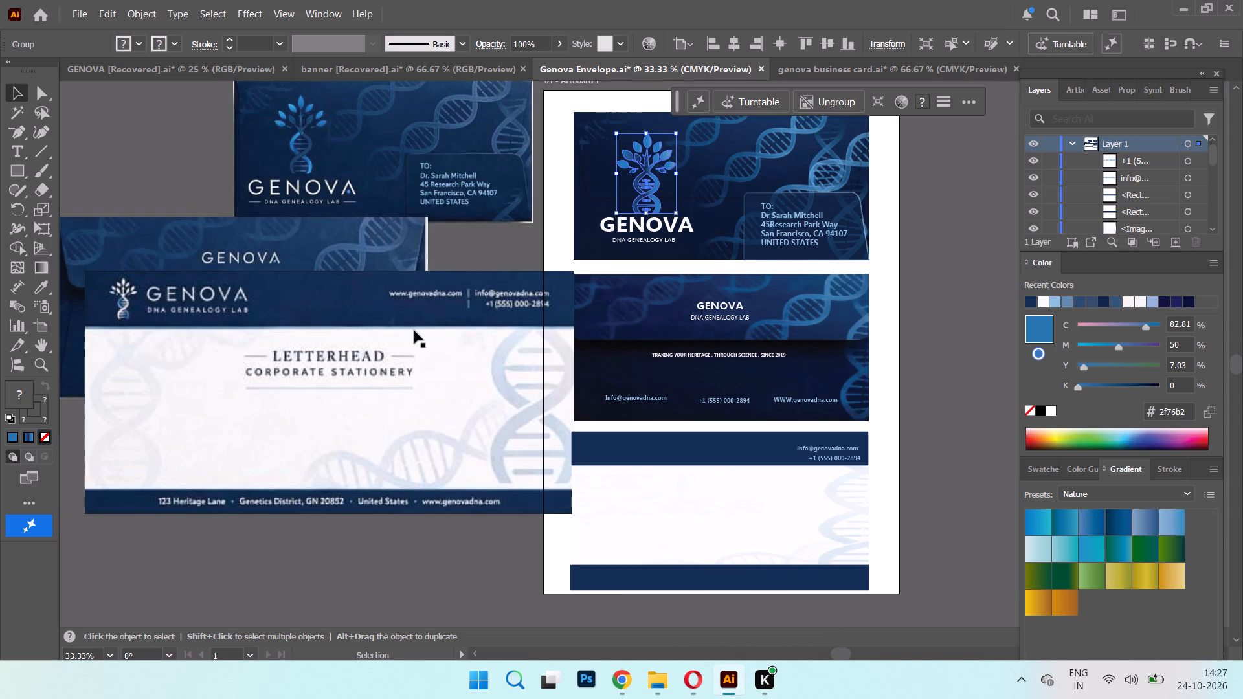
{"action": "left_click_drag", "start_coordinate": [414, 331], "coordinate": [365, 409]}
{"action": "left_click", "coordinate": [415, 175]}
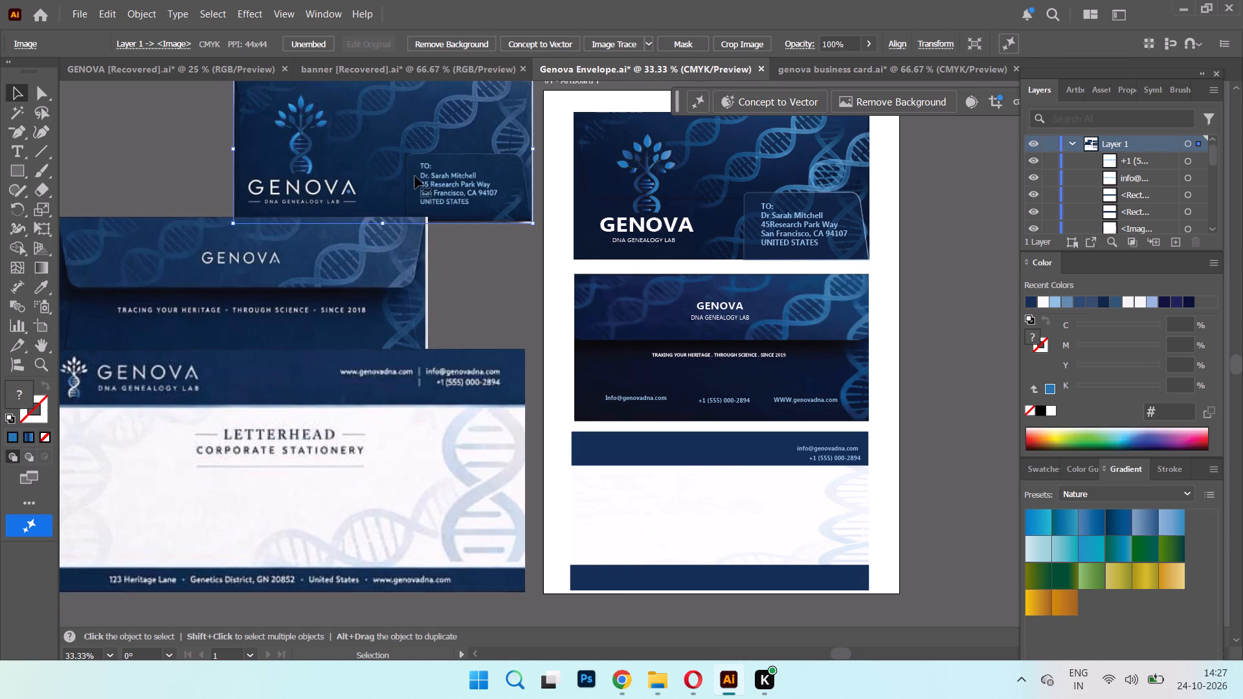
{"action": "left_click_drag", "start_coordinate": [374, 295], "coordinate": [472, 227]}
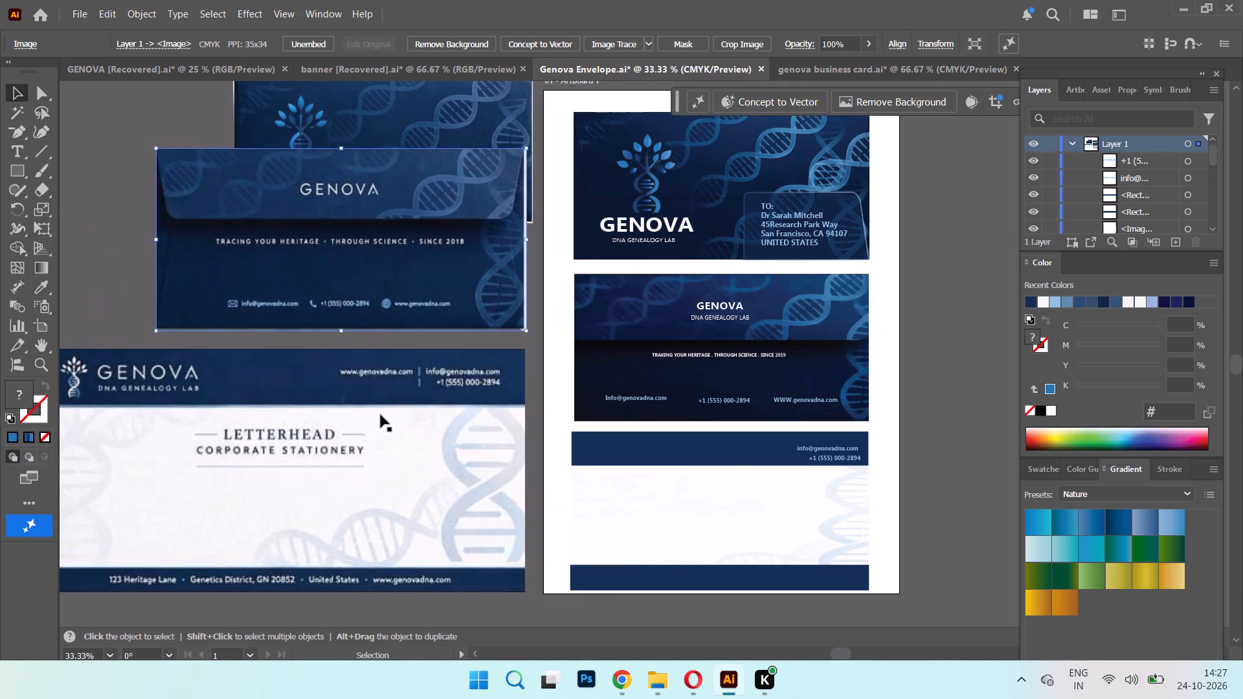
{"action": "left_click_drag", "start_coordinate": [381, 415], "coordinate": [386, 357]}
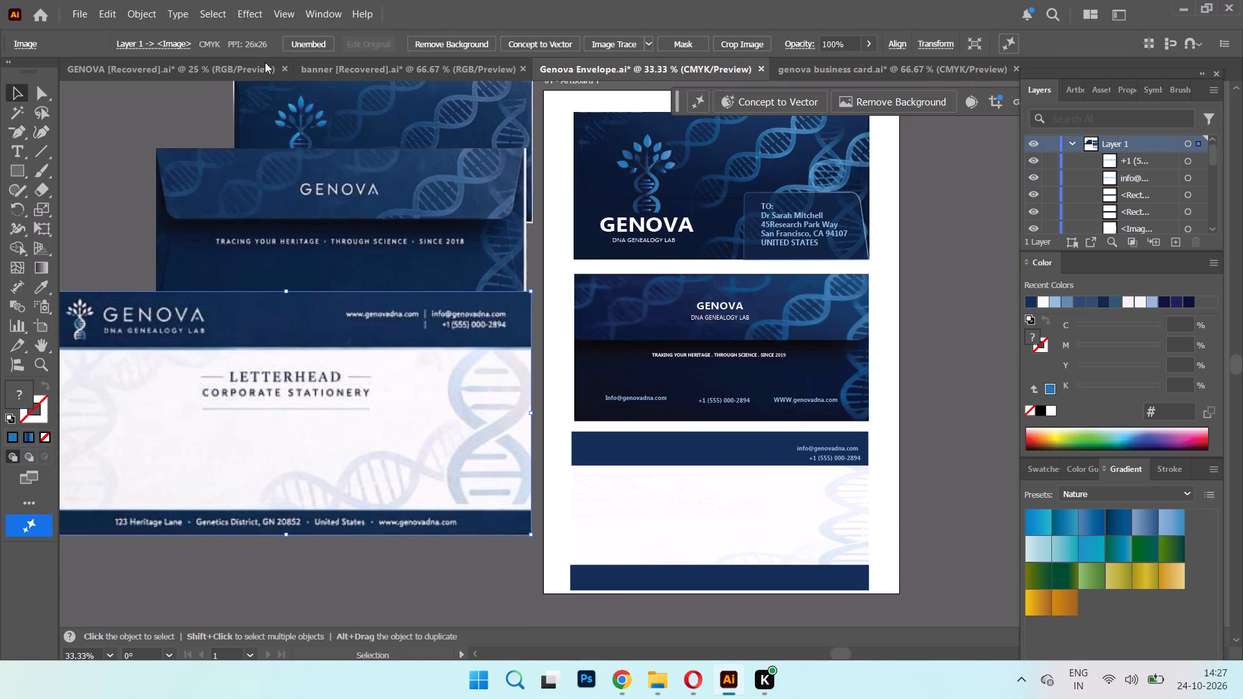
Look through the banner, business card and GENOVA brand sheet documents, ending back in the Genova Envelope document.
{"action": "left_click", "coordinate": [361, 74]}
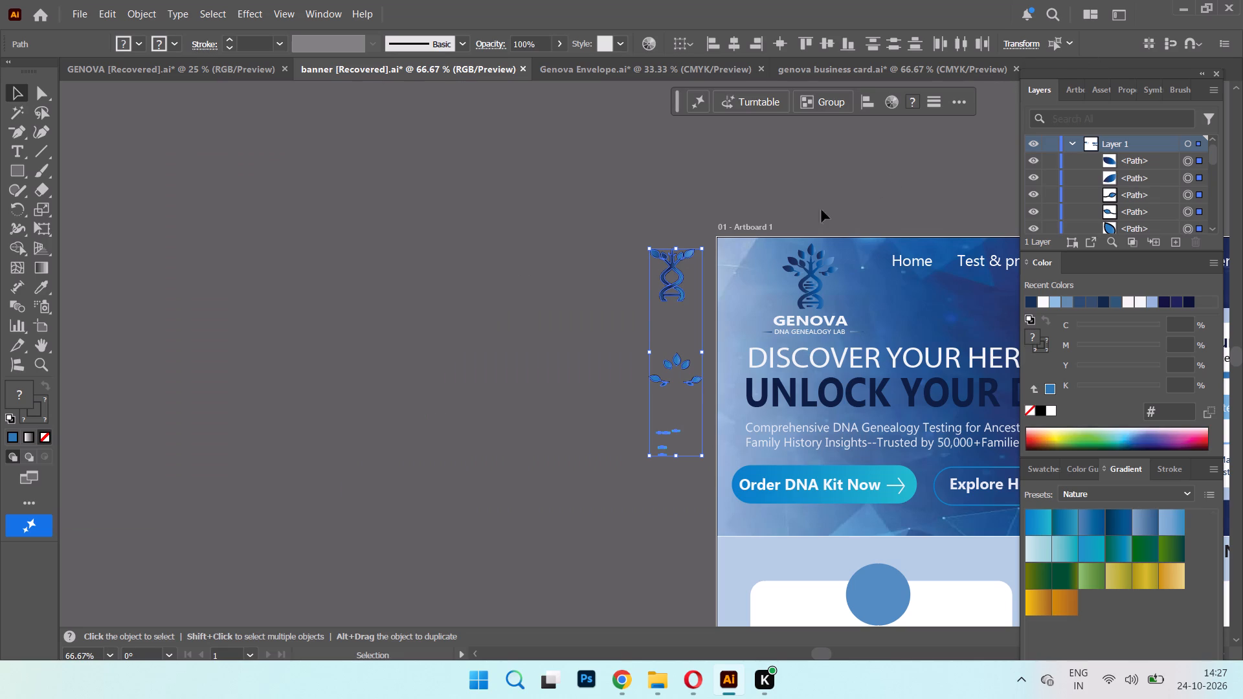
{"action": "left_click", "coordinate": [686, 67]}
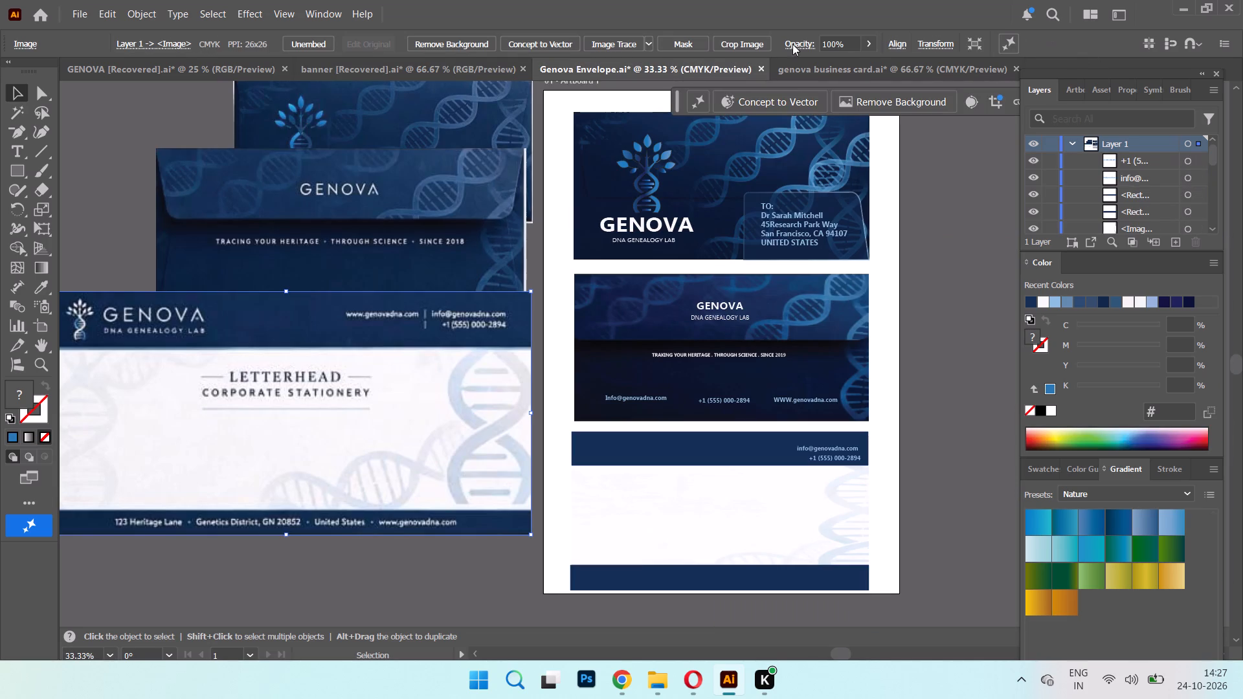
{"action": "left_click", "coordinate": [851, 63]}
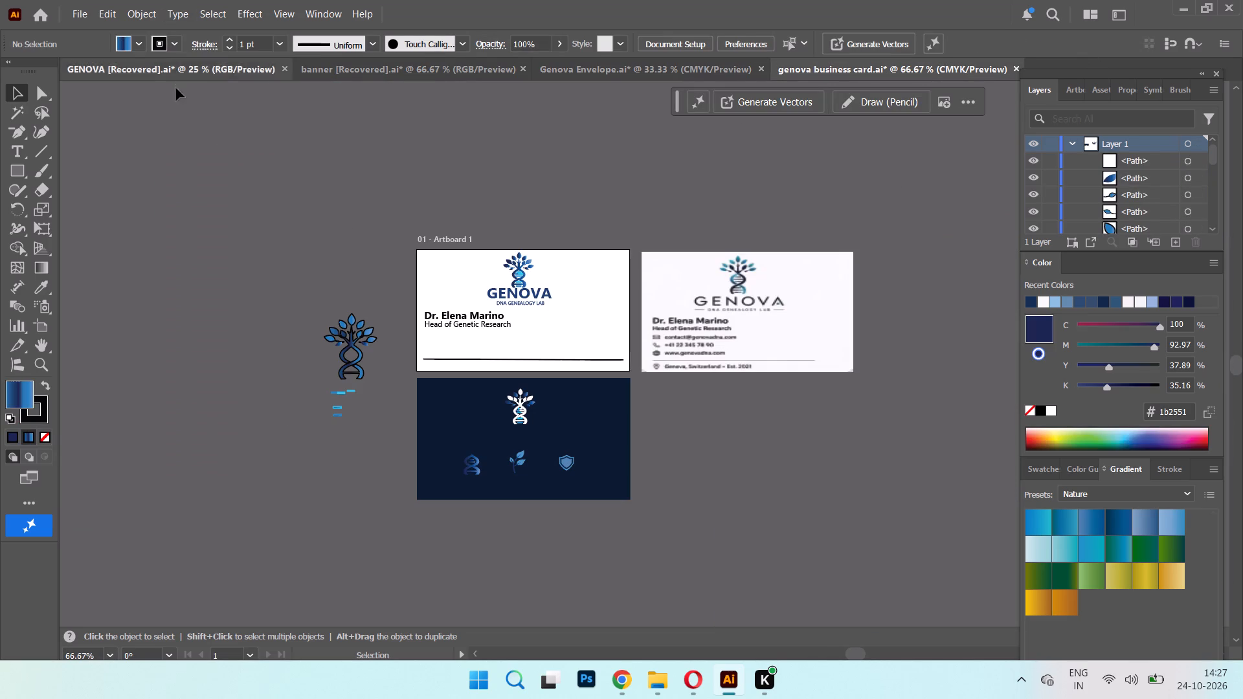
{"action": "left_click", "coordinate": [164, 65]}
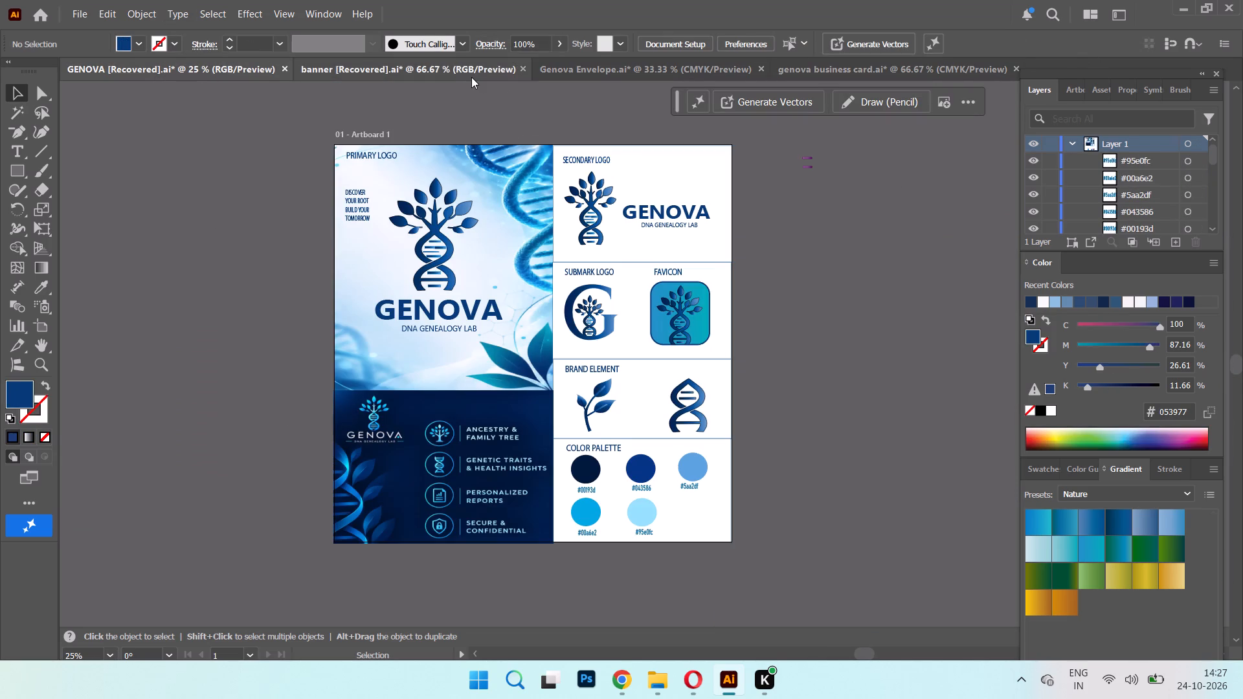
{"action": "left_click", "coordinate": [471, 77]}
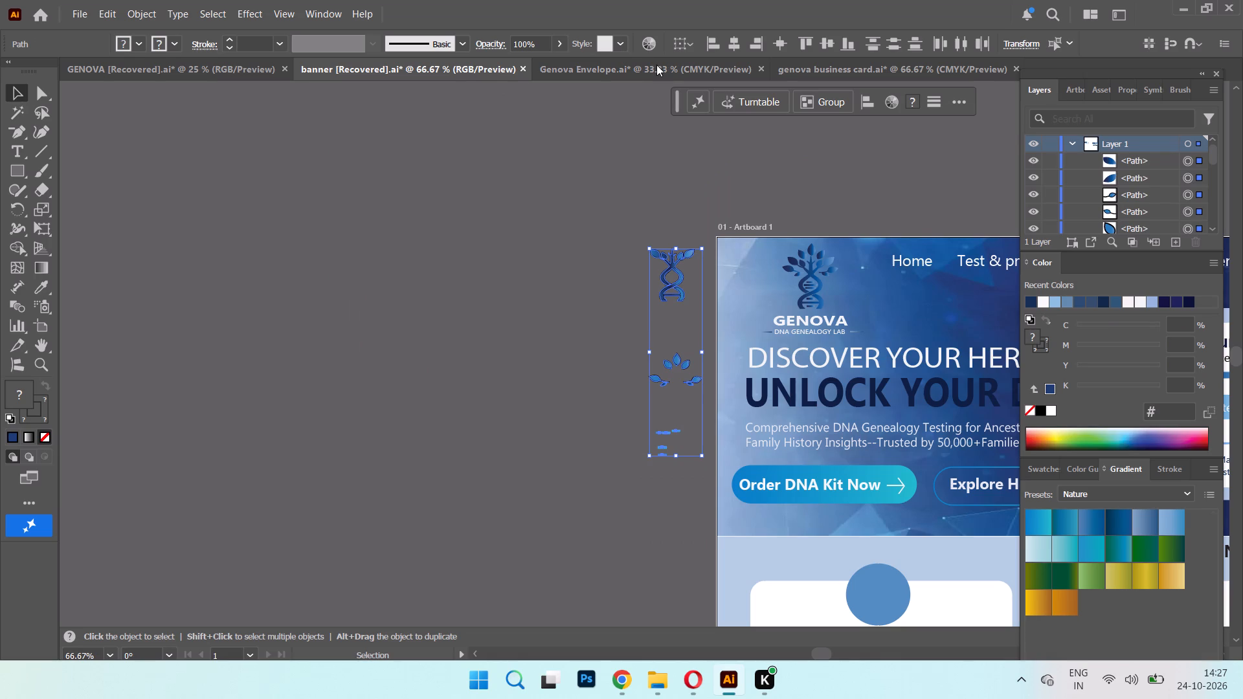
{"action": "left_click", "coordinate": [656, 65]}
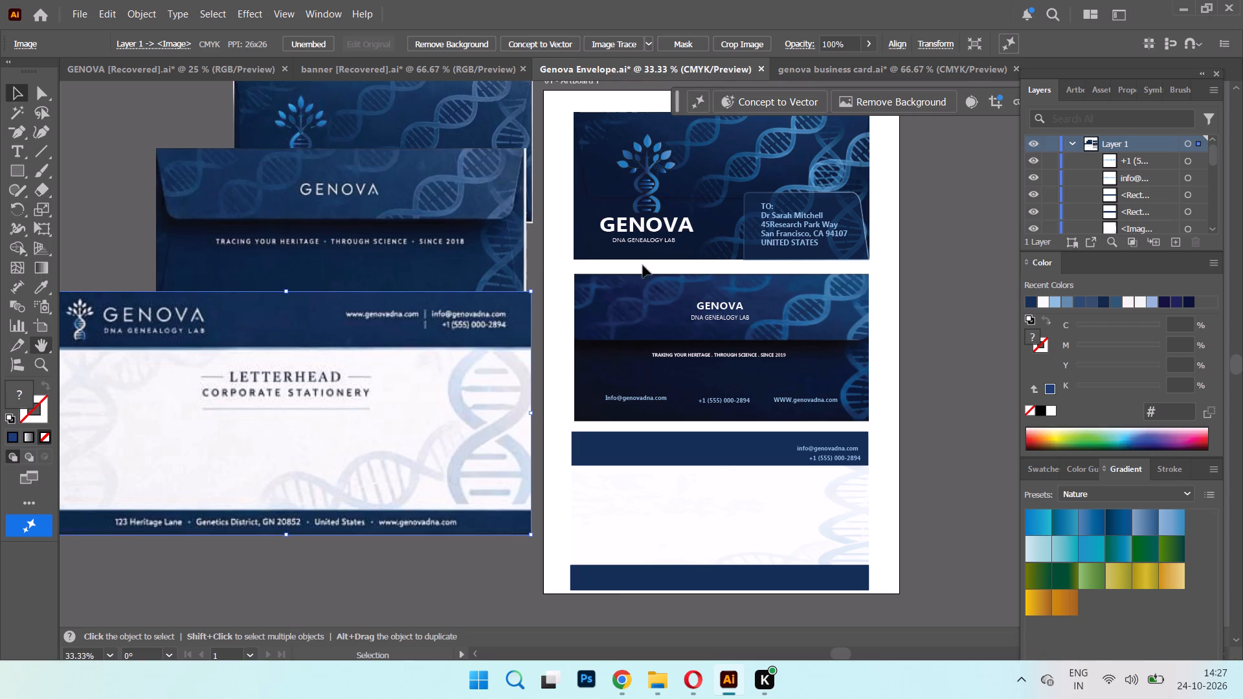
Delete the DNA GENEALOGY LAB tagline beneath GENOVA on the envelope's back side.
{"action": "left_click", "coordinate": [707, 316]}
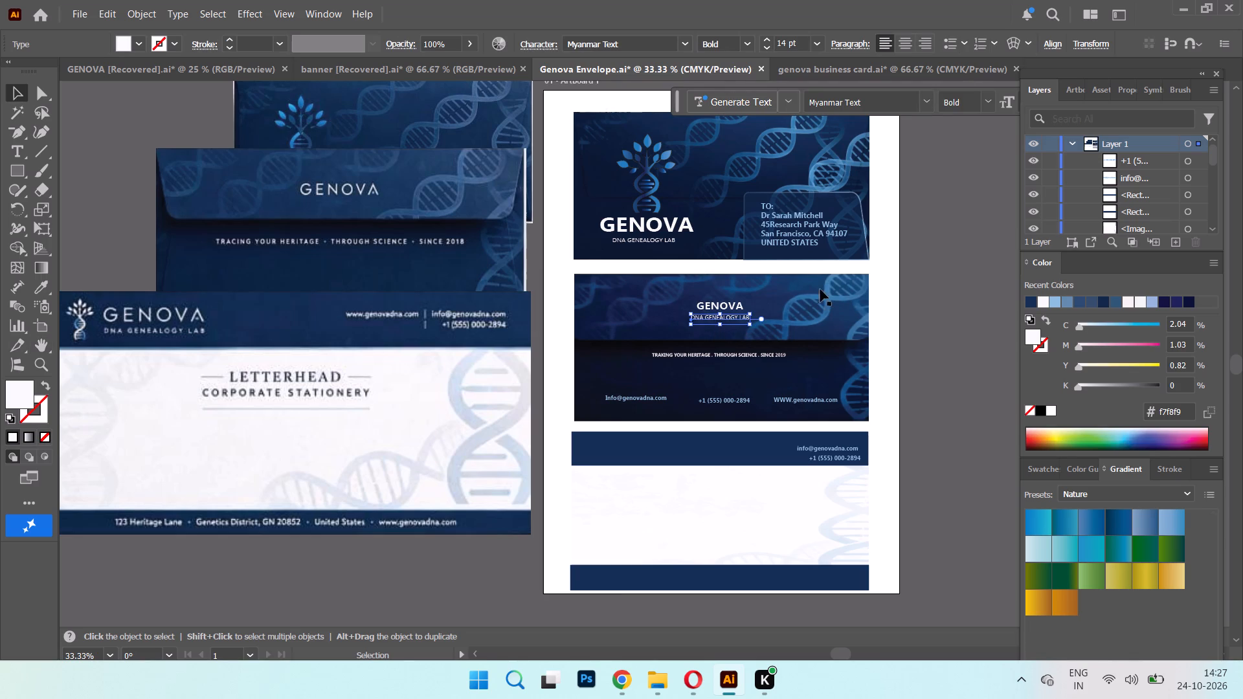
{"action": "key", "text": "Delete"}
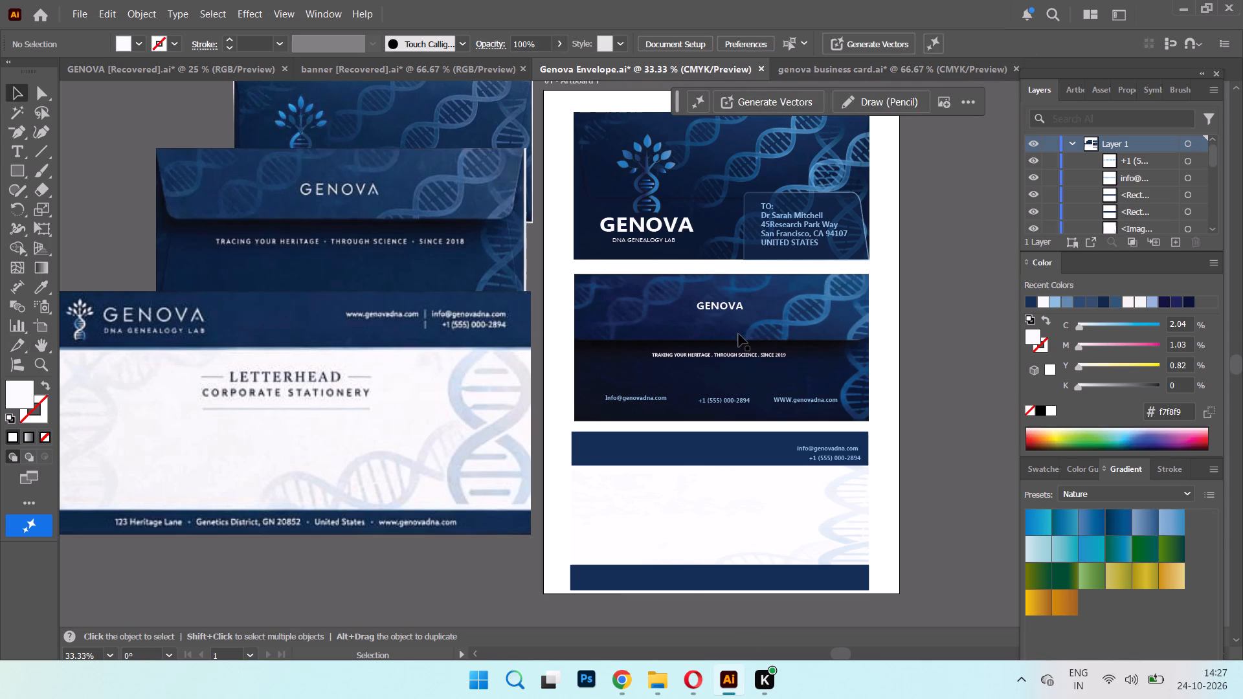
Set the GENOVA text on the envelope's back flap to 36 pt and re-centre it slightly lower on the flap.
{"action": "left_click", "coordinate": [707, 308]}
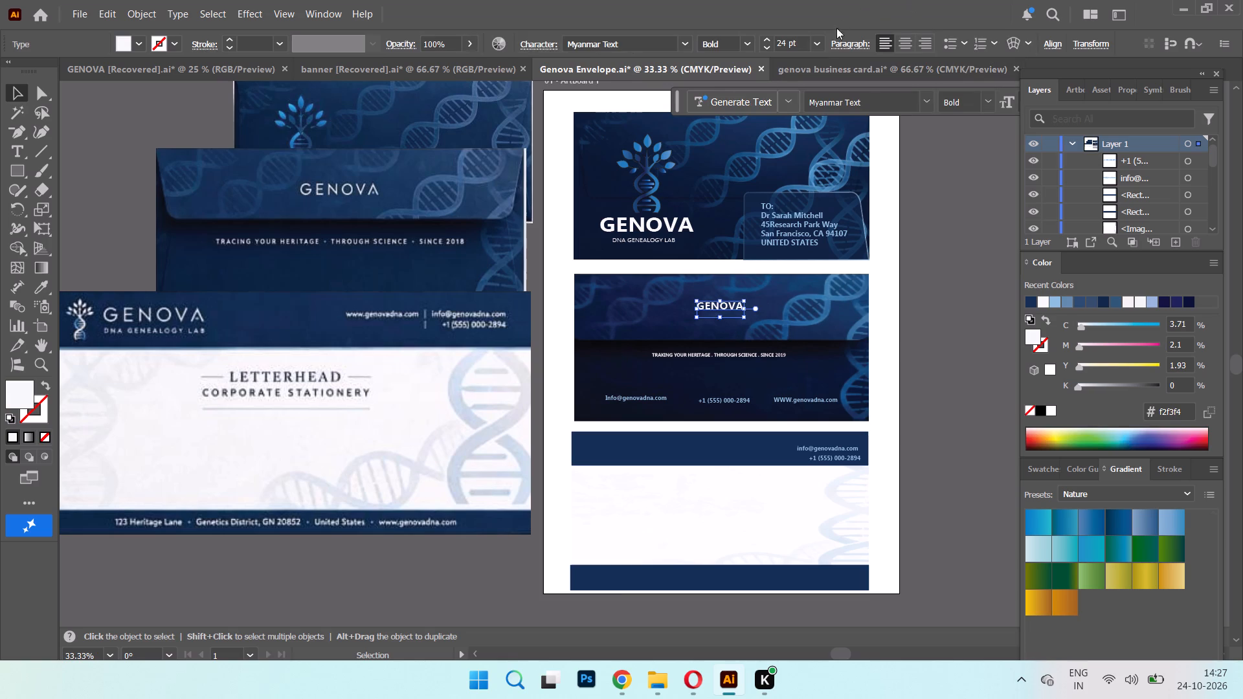
{"action": "left_click", "coordinate": [819, 38]}
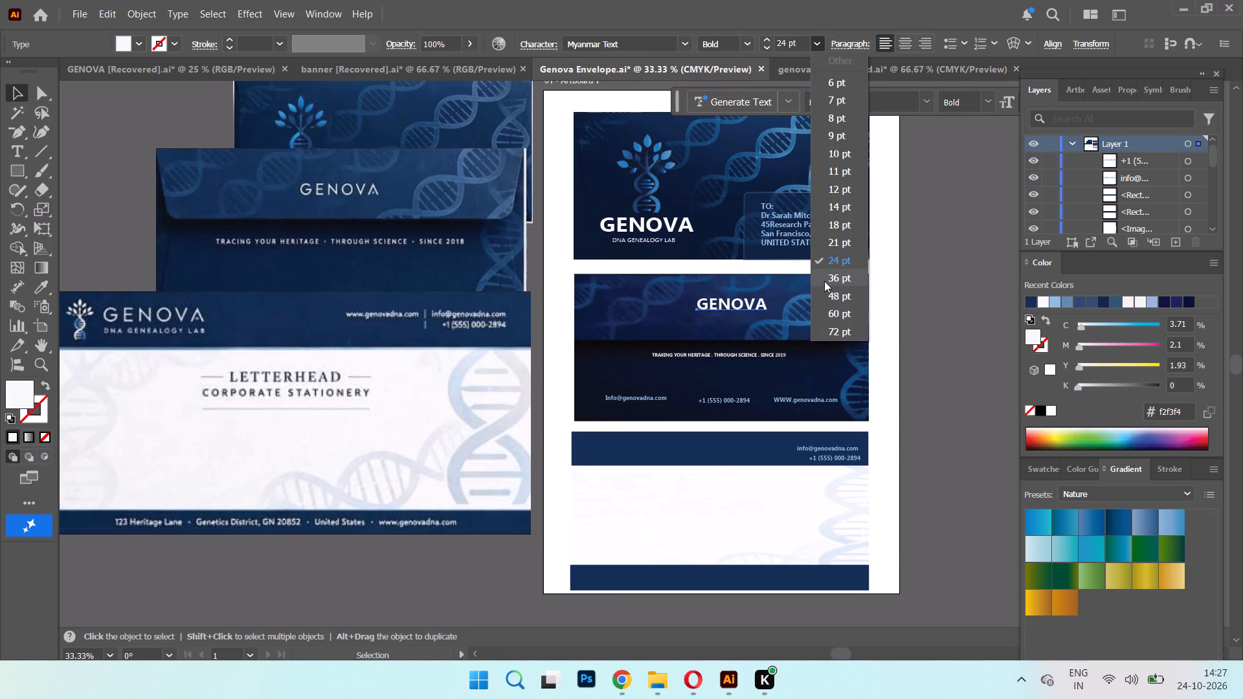
{"action": "left_click", "coordinate": [824, 281]}
{"action": "left_click_drag", "start_coordinate": [728, 303], "coordinate": [720, 311]}
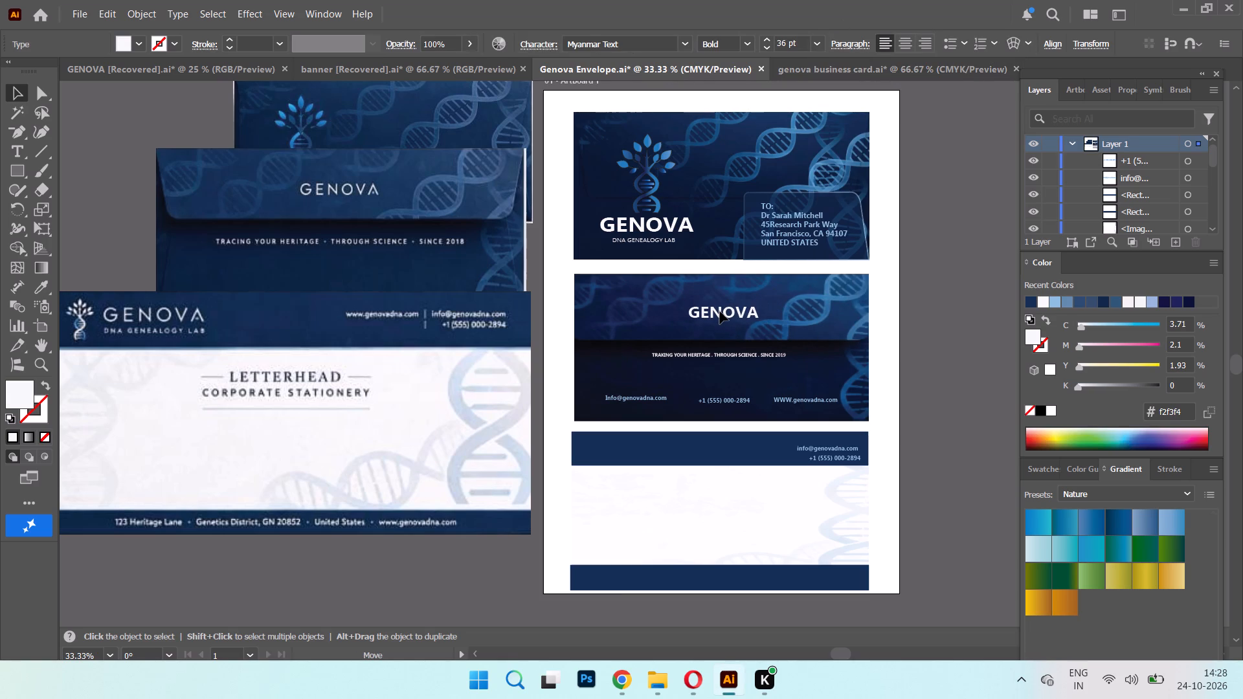
{"action": "left_click_drag", "start_coordinate": [720, 311], "coordinate": [719, 312]}
Duplicate the blue tree logo from the envelope front and place the copy on the letterhead's white body area.
{"action": "scroll", "coordinate": [791, 476], "scroll_direction": "down", "scroll_amount": 3}
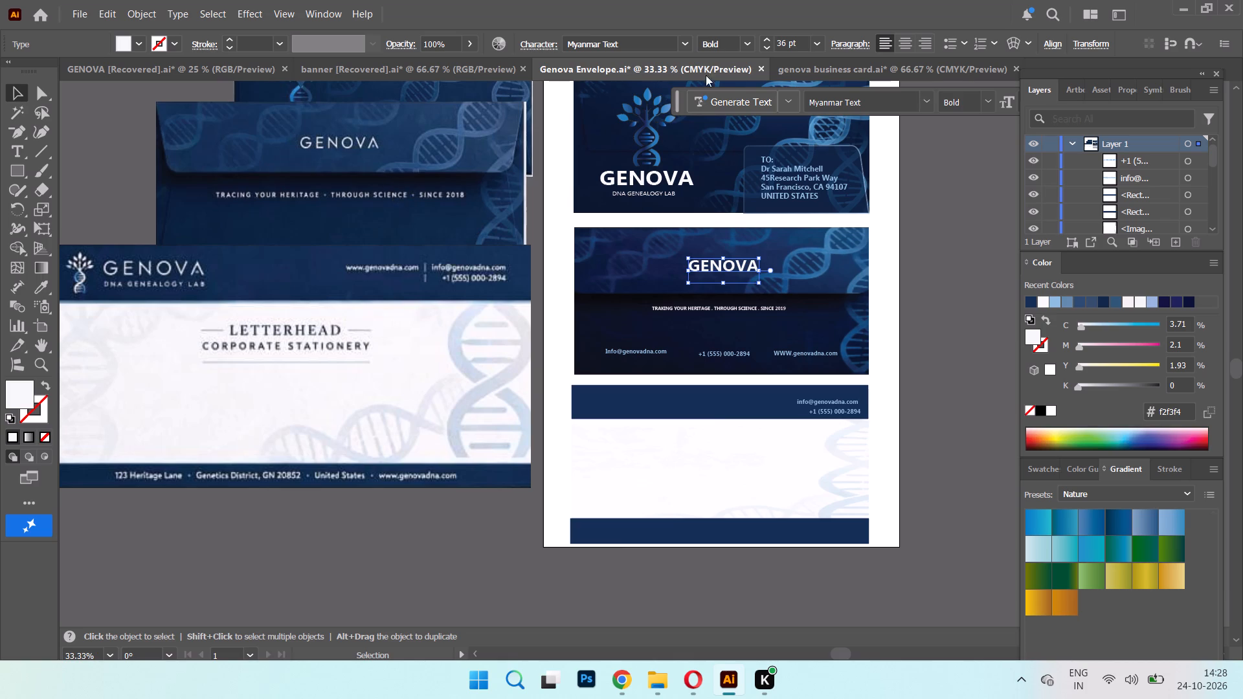
{"action": "left_click", "coordinate": [644, 125]}
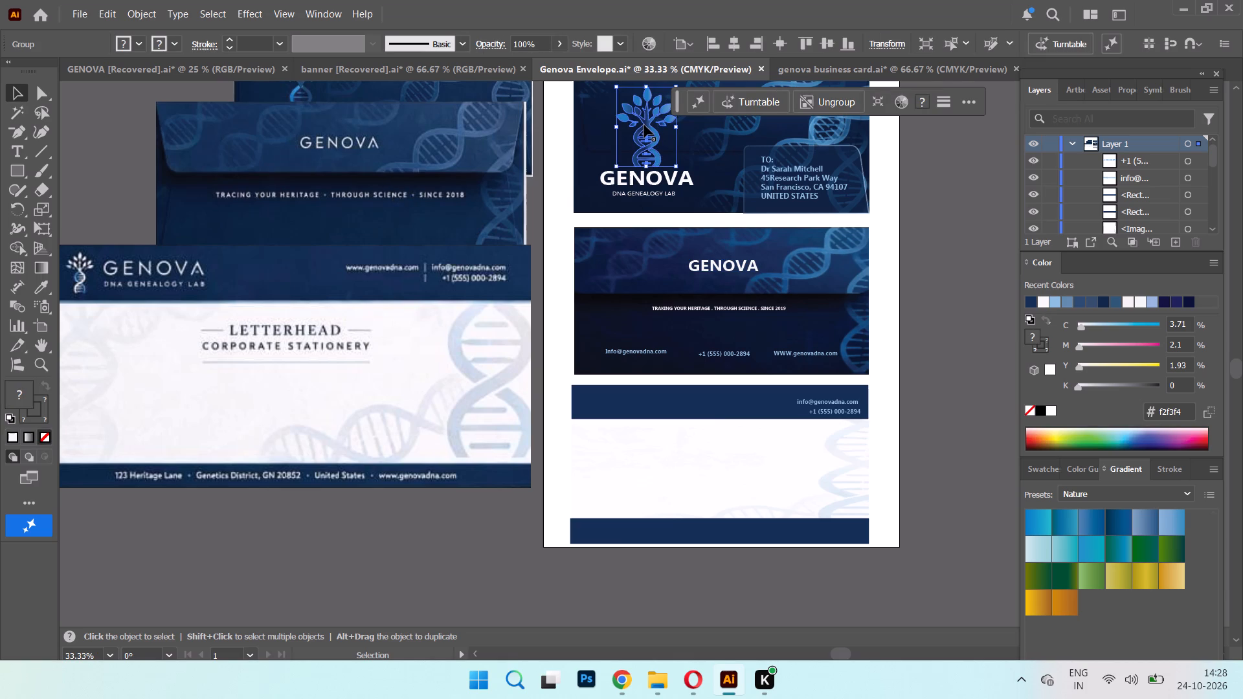
{"action": "left_click_drag", "start_coordinate": [644, 125], "coordinate": [603, 238], "text": "ctrl+alt"}
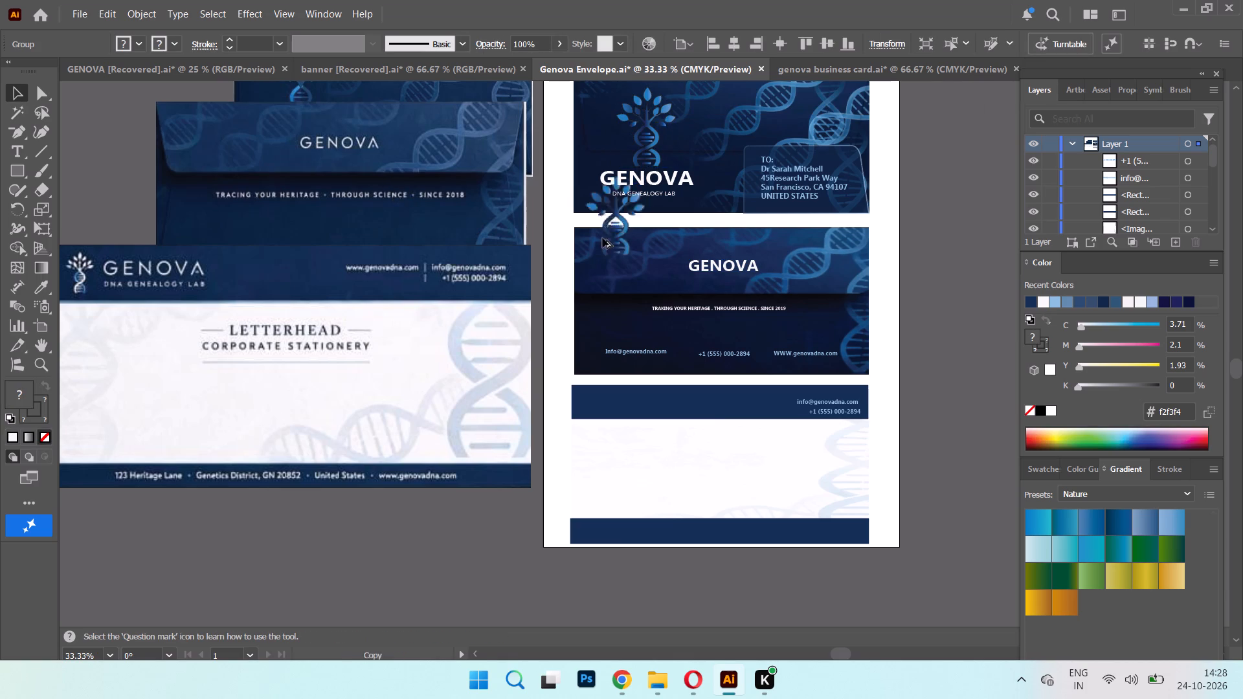
{"action": "left_click_drag", "start_coordinate": [603, 238], "coordinate": [405, 366], "text": "ctrl+alt"}
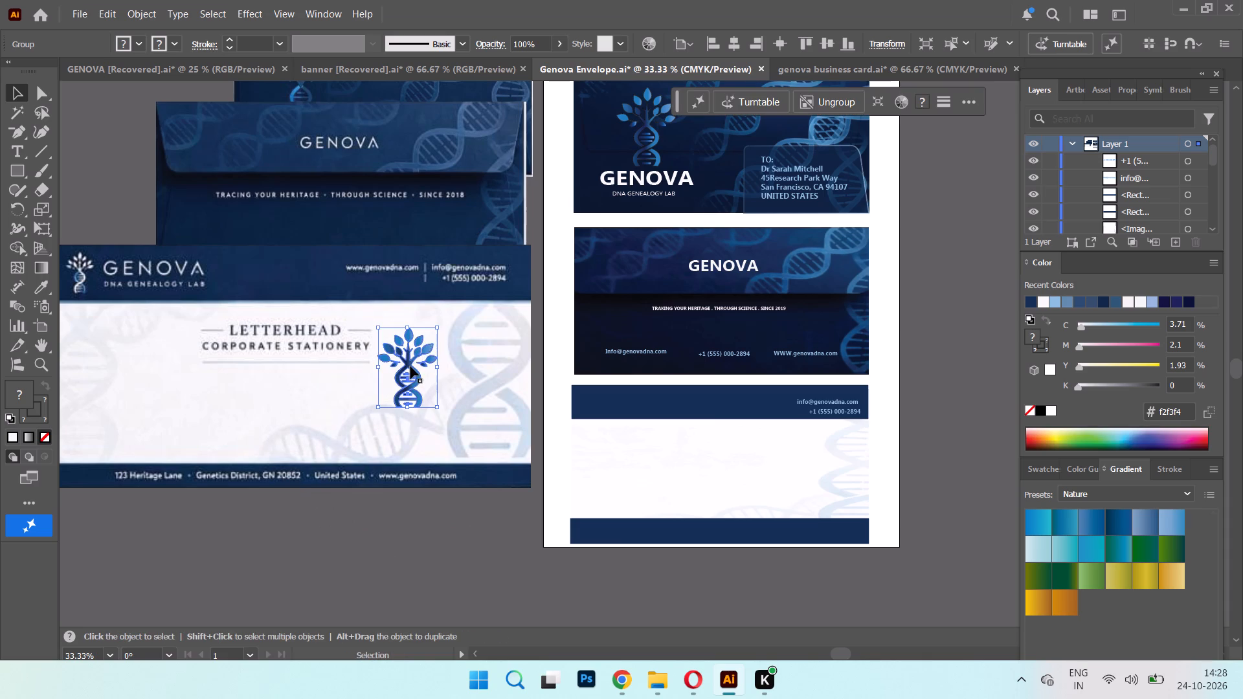
{"action": "left_click_drag", "start_coordinate": [418, 371], "coordinate": [871, 462]}
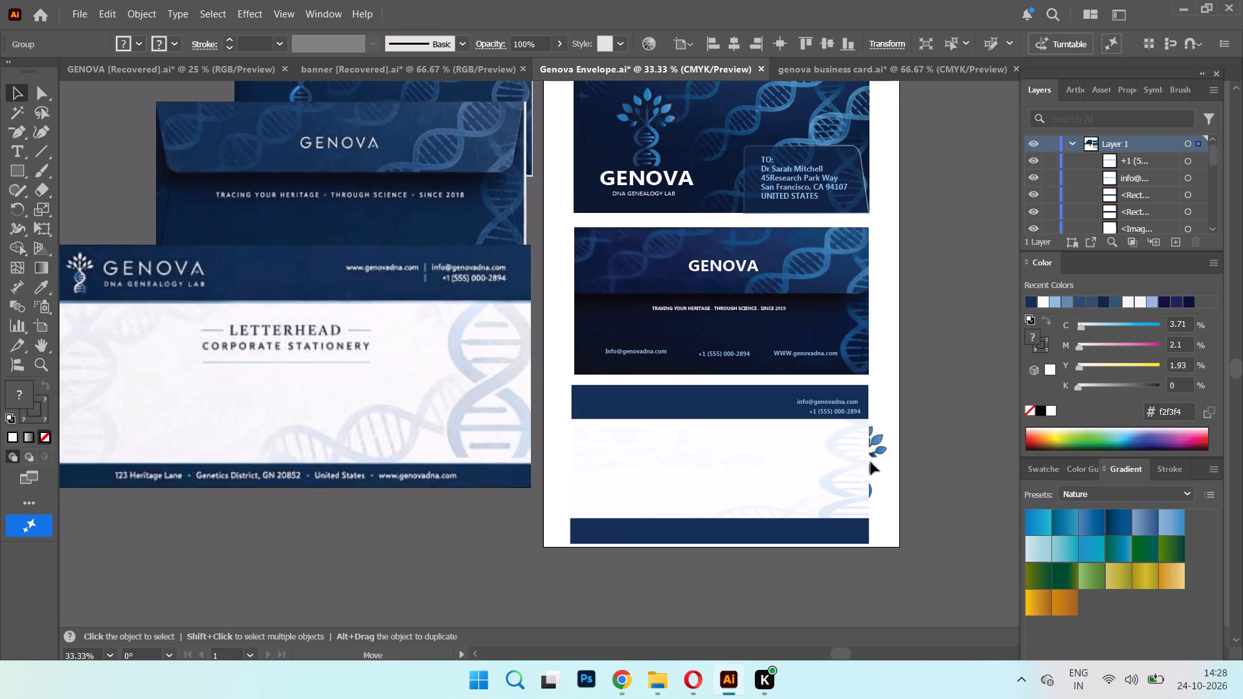
{"action": "left_click_drag", "start_coordinate": [871, 462], "coordinate": [706, 472]}
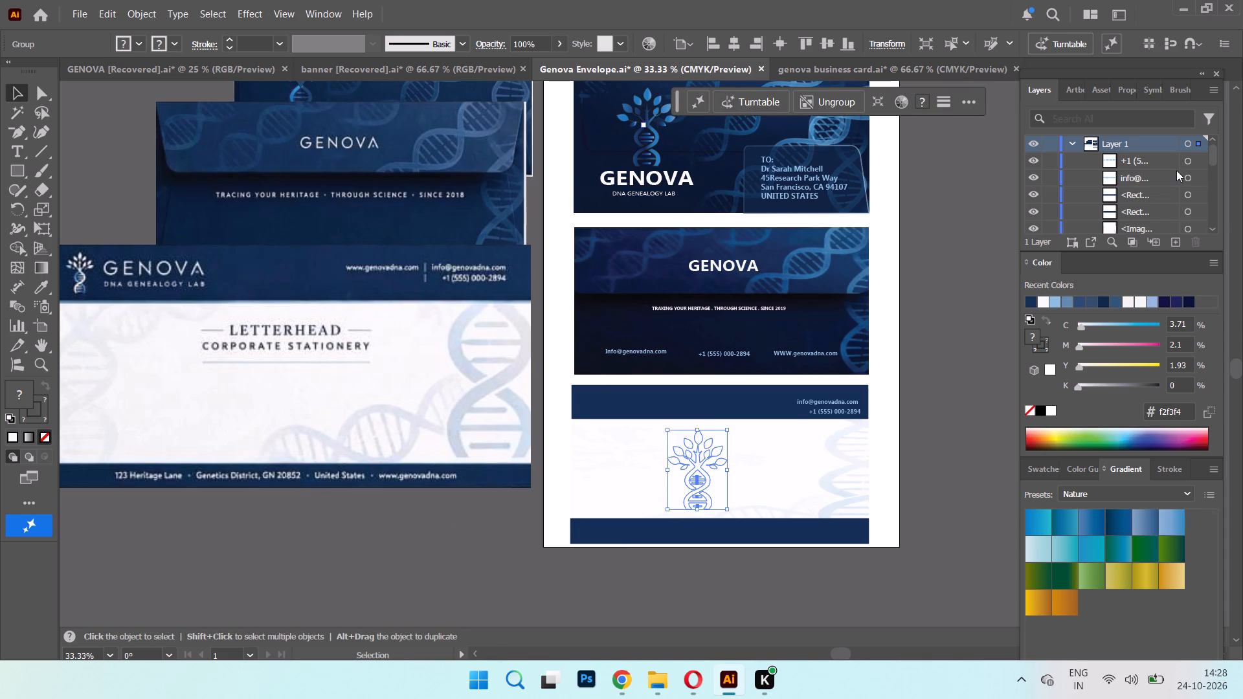
Bring the tree copy to the front of Layer 1 and nudge it to the centre of the letterhead body.
{"action": "scroll", "coordinate": [1191, 165], "scroll_direction": "down", "scroll_amount": 7}
{"action": "left_click_drag", "start_coordinate": [1167, 190], "coordinate": [1161, 162]}
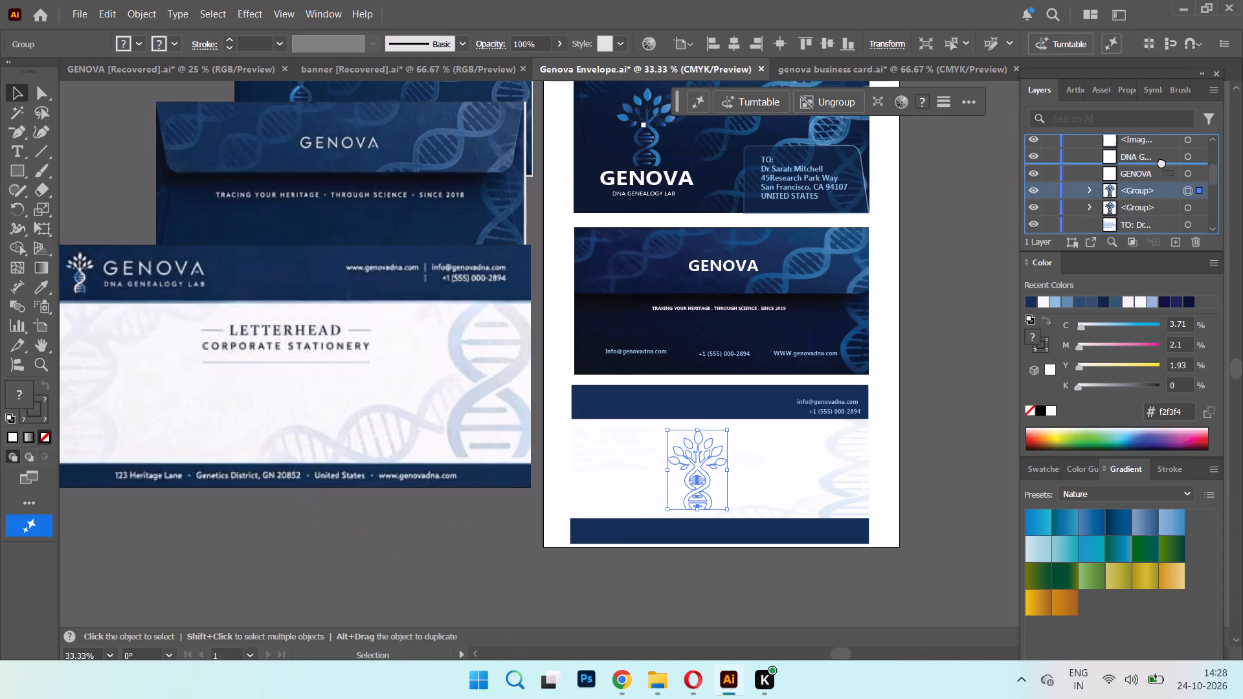
{"action": "left_click_drag", "start_coordinate": [1161, 162], "coordinate": [1149, 150]}
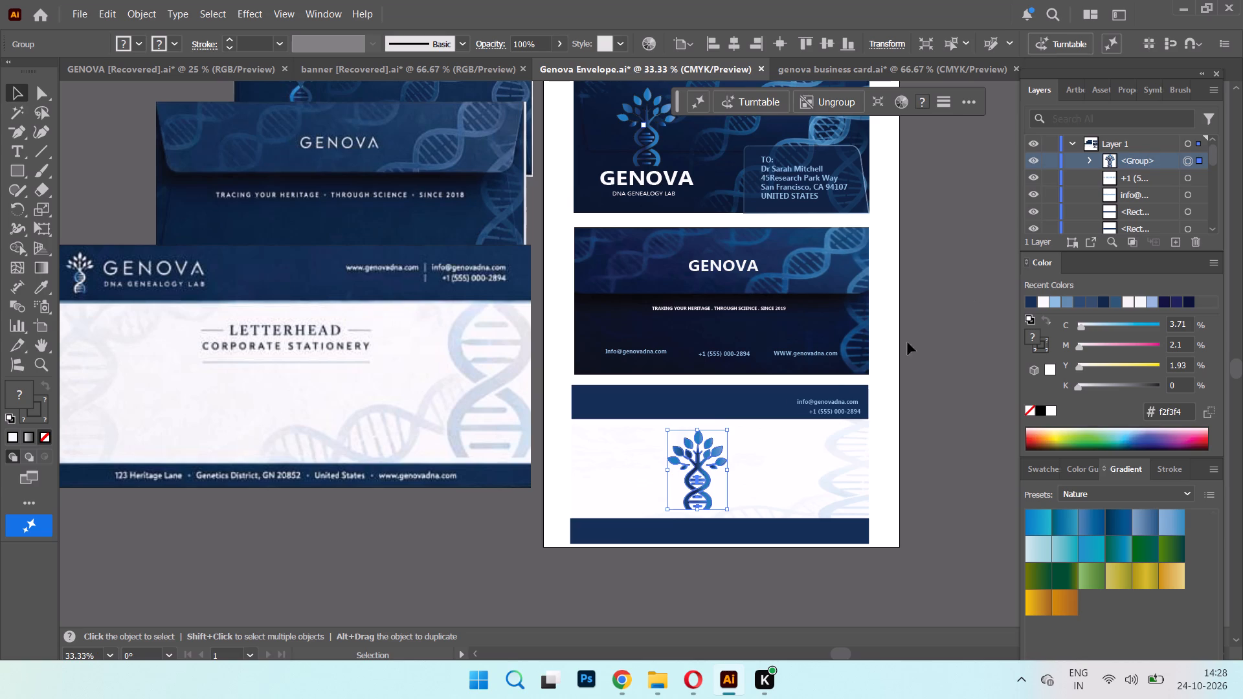
{"action": "left_click_drag", "start_coordinate": [708, 480], "coordinate": [722, 478]}
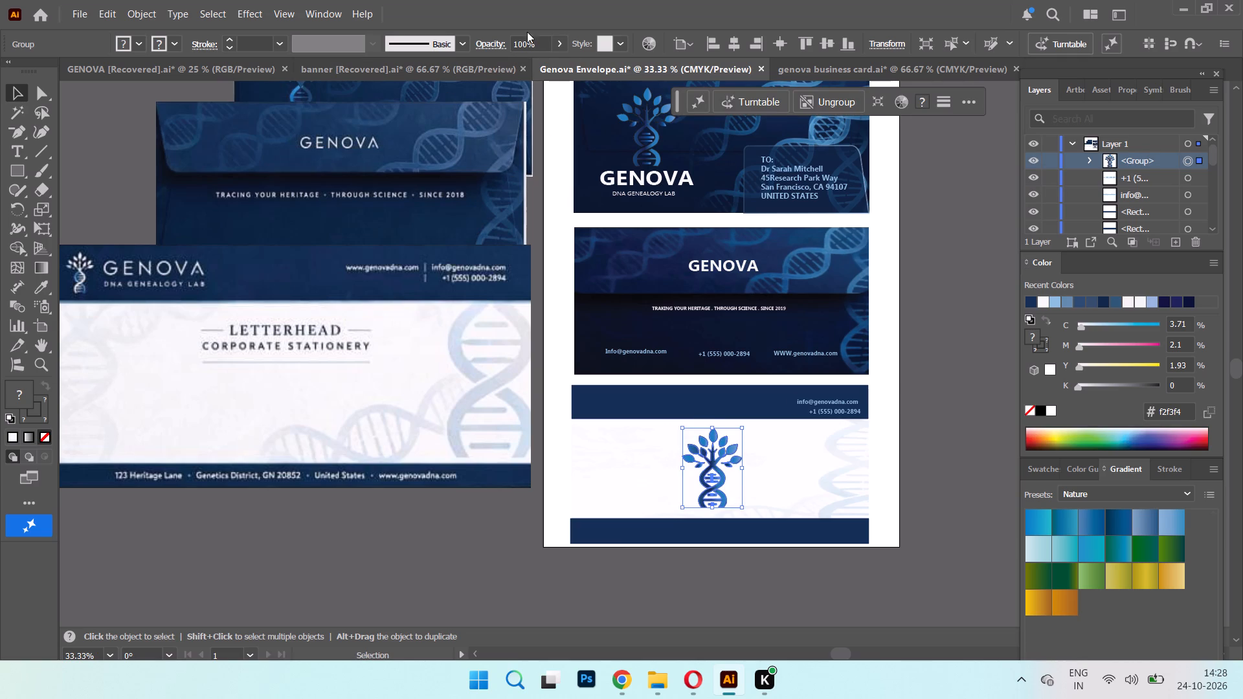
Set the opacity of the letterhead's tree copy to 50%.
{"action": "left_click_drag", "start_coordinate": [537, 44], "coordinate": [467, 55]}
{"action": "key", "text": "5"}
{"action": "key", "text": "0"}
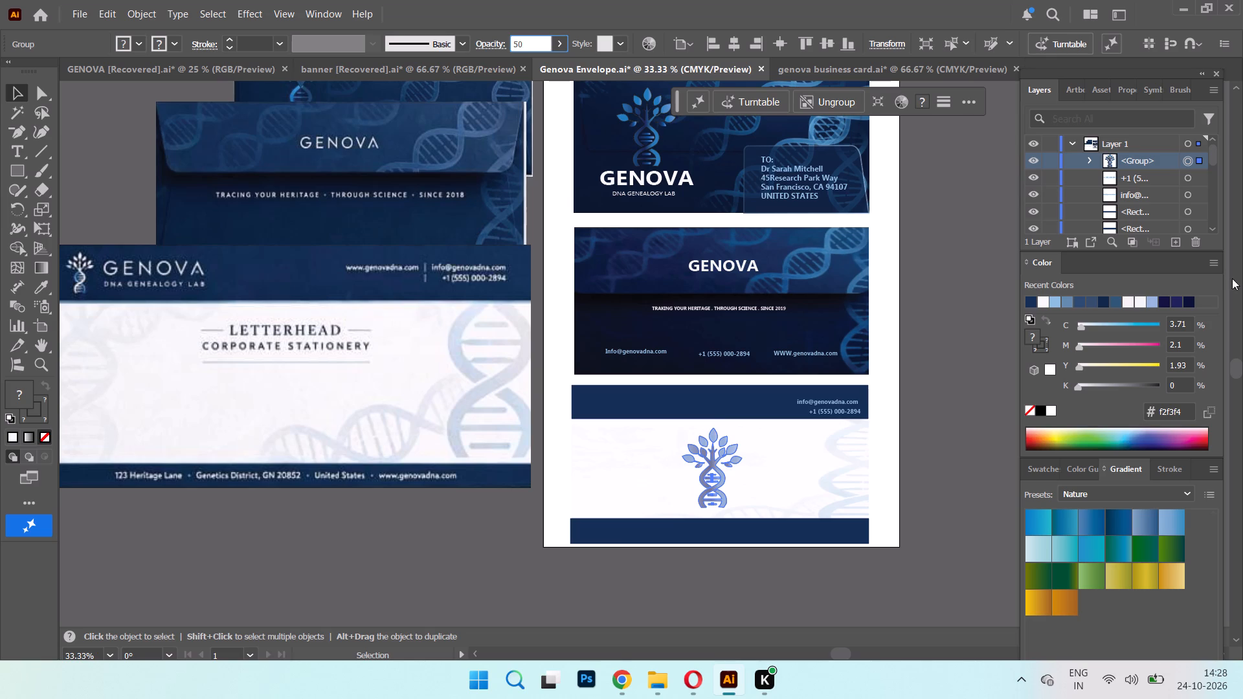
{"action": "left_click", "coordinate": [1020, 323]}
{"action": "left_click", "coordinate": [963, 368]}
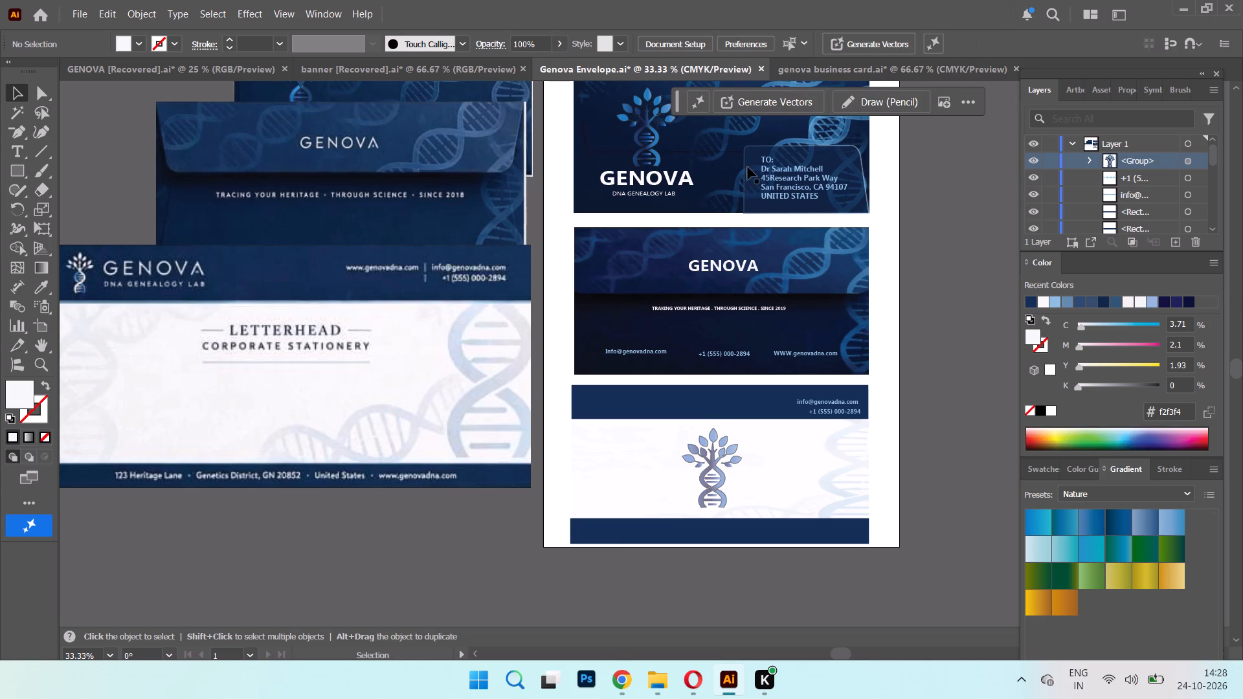
Set the opacity of the letterhead's tree copy to 40%.
{"action": "left_click", "coordinate": [711, 487]}
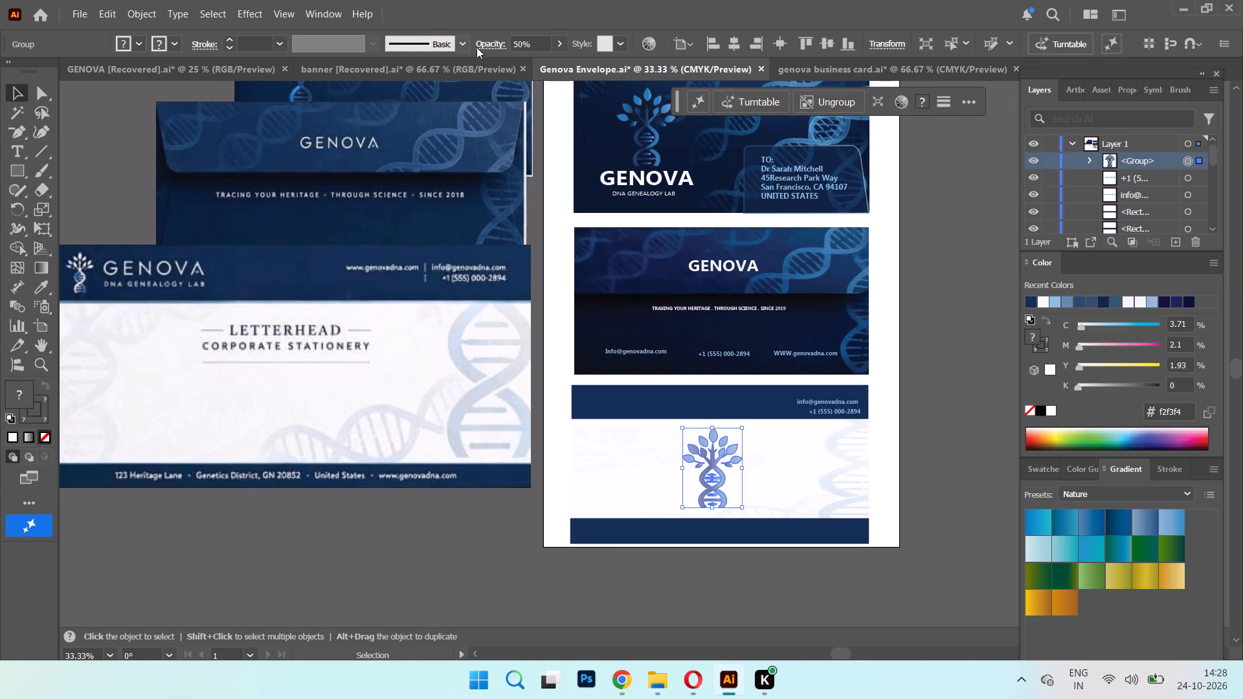
{"action": "left_click_drag", "start_coordinate": [533, 41], "coordinate": [494, 42]}
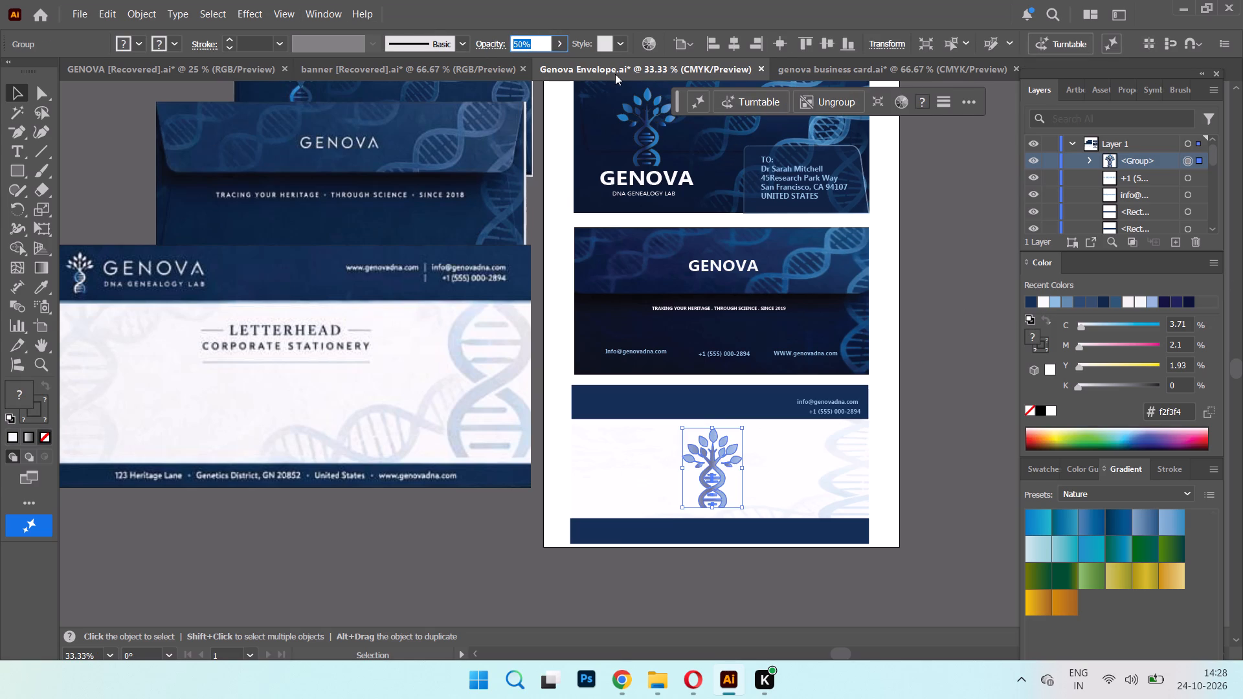
{"action": "type", "text": "40"}
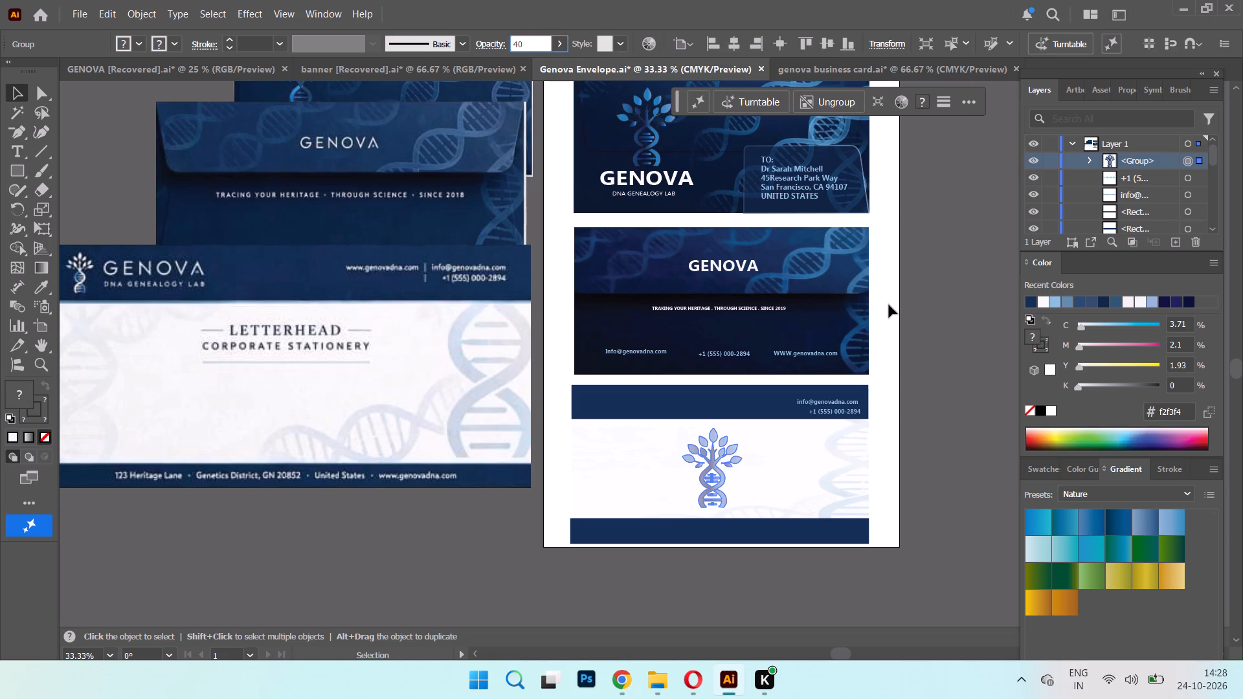
Set the opacity of the letterhead's tree copy to 100%.
{"action": "key", "text": "ctrl+z"}
{"action": "key", "text": "ctrl+z"}
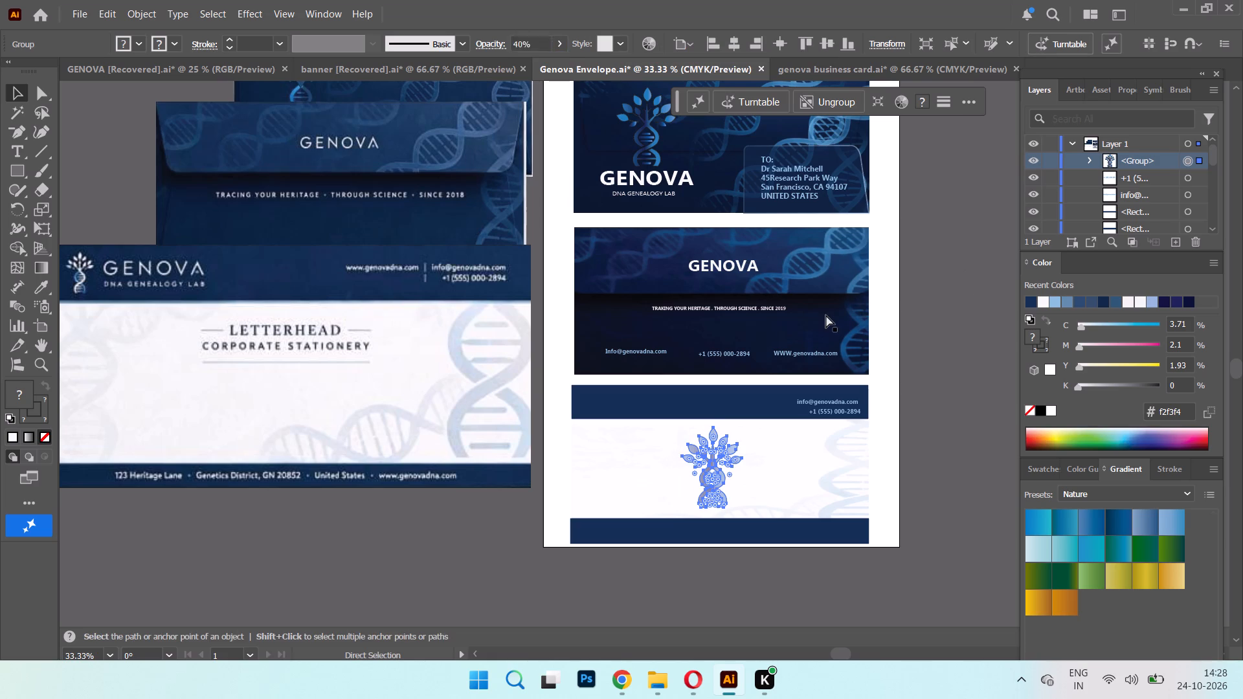
{"action": "key", "text": "ctrl+z"}
{"action": "key", "text": "ctrl+z"}
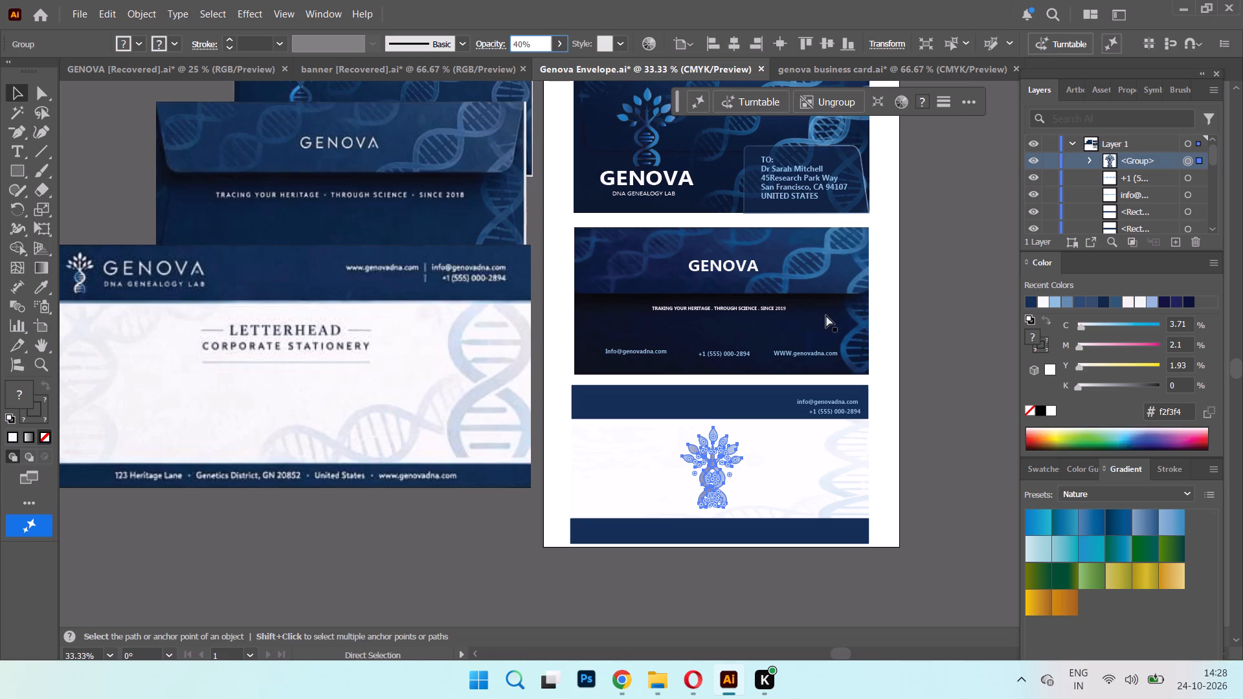
{"action": "left_click_drag", "start_coordinate": [544, 39], "coordinate": [481, 52]}
{"action": "key", "text": "1"}
{"action": "type", "text": "00"}
{"action": "left_click", "coordinate": [946, 449]}
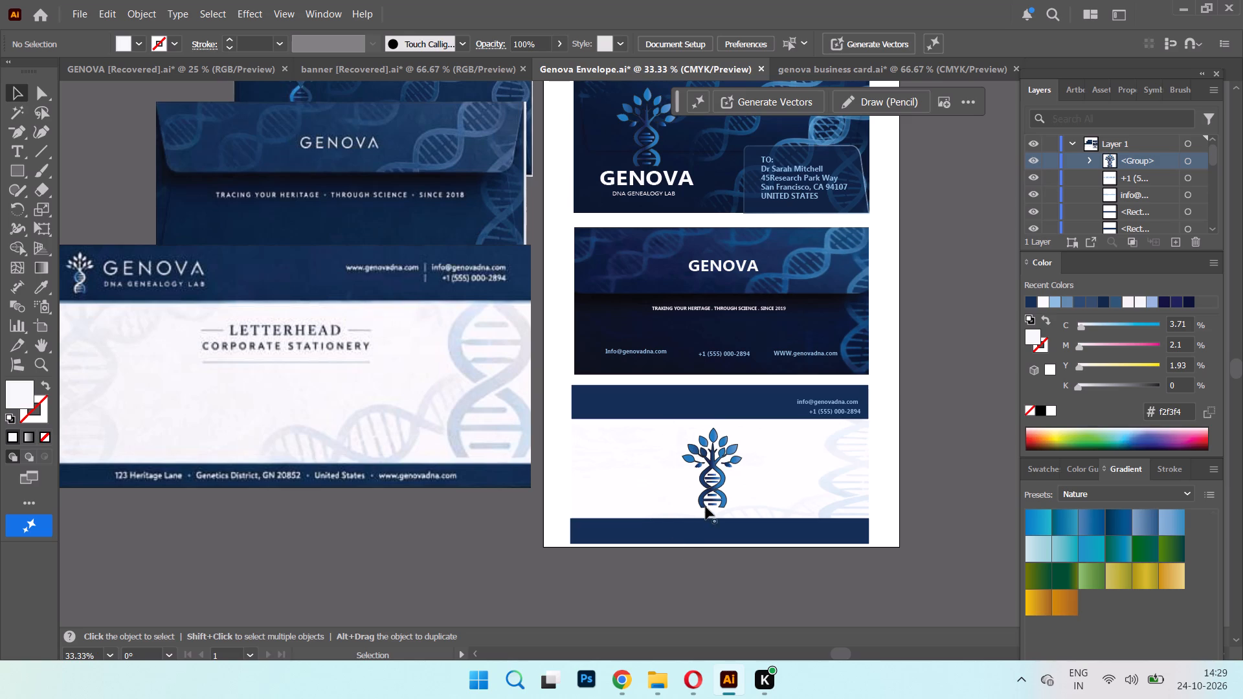
Shift the tree copy slightly left within the letterhead's white body.
{"action": "left_click_drag", "start_coordinate": [705, 500], "coordinate": [673, 498]}
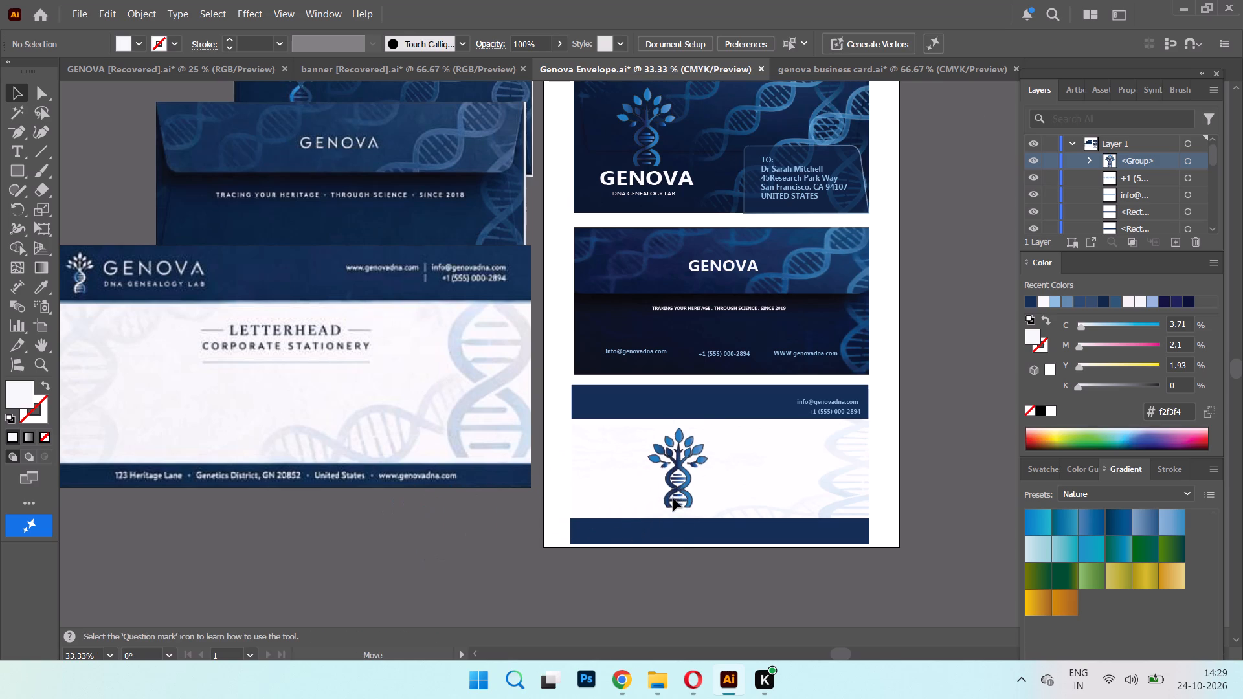
{"action": "left_click_drag", "start_coordinate": [673, 498], "coordinate": [696, 501]}
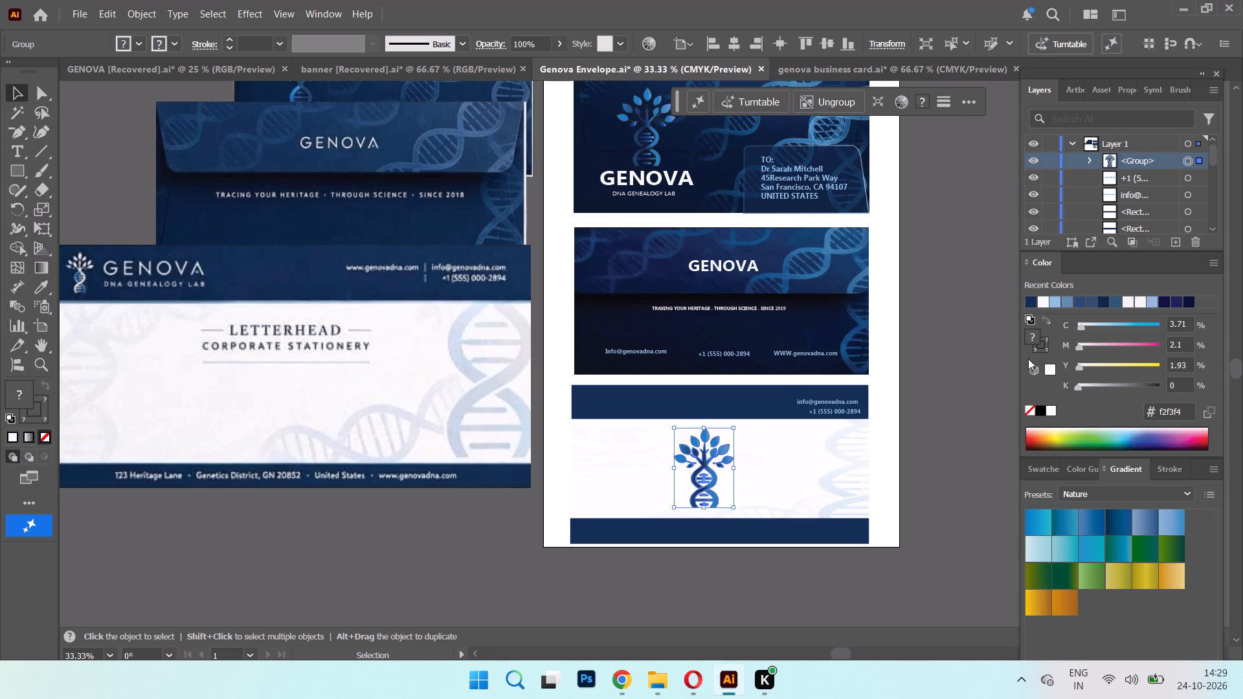
Move the letterhead reference image from beside the artboard to just below the letterhead design, overlapping its footer band.
{"action": "key", "text": "ctrl+equal"}
{"action": "key", "text": "ctrl+equal"}
{"action": "key", "text": "ctrl+equal"}
{"action": "key", "text": "ctrl+equal"}
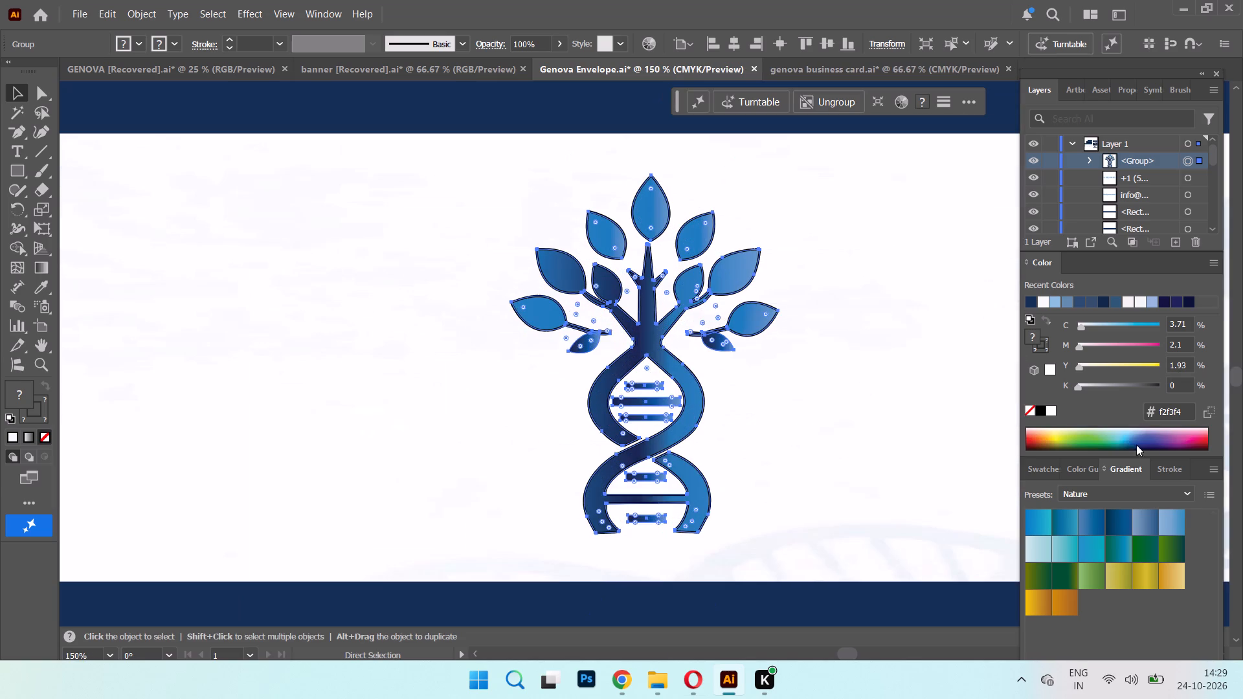
{"action": "key", "text": "ctrl+minus"}
{"action": "key", "text": "ctrl+minus"}
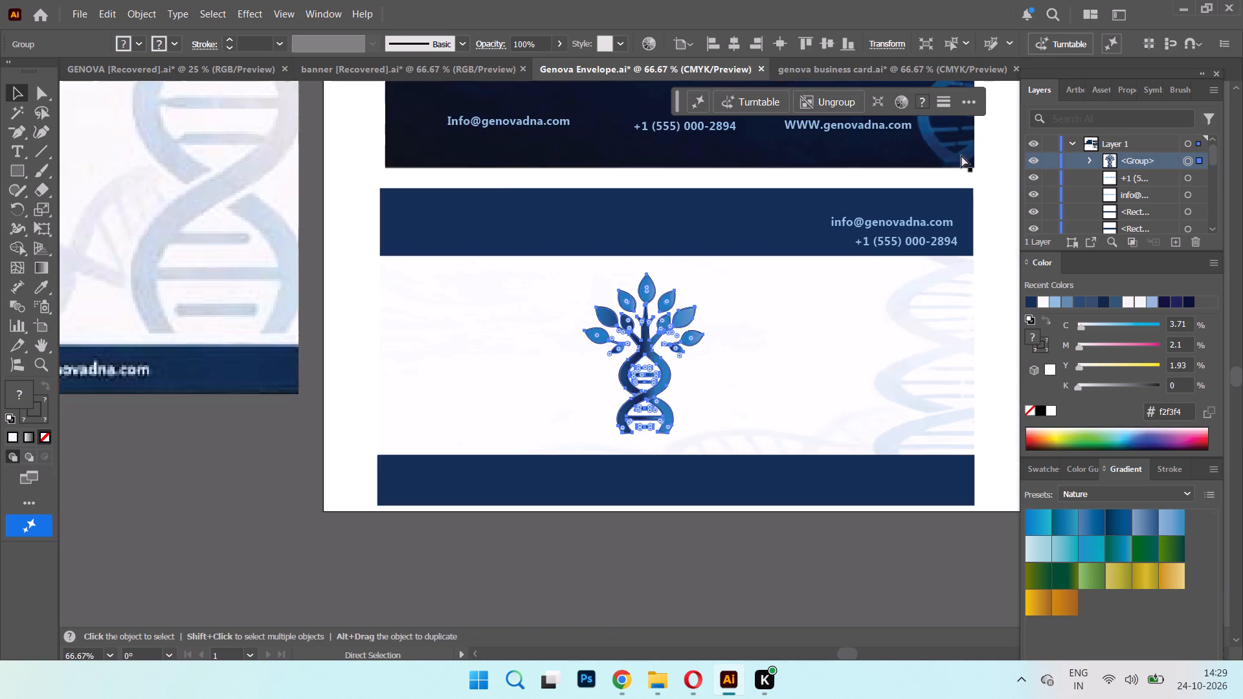
{"action": "key", "text": "ctrl+minus"}
{"action": "left_click_drag", "start_coordinate": [333, 274], "coordinate": [578, 230]}
{"action": "left_click_drag", "start_coordinate": [371, 235], "coordinate": [653, 198]}
{"action": "left_click_drag", "start_coordinate": [407, 217], "coordinate": [365, 297]}
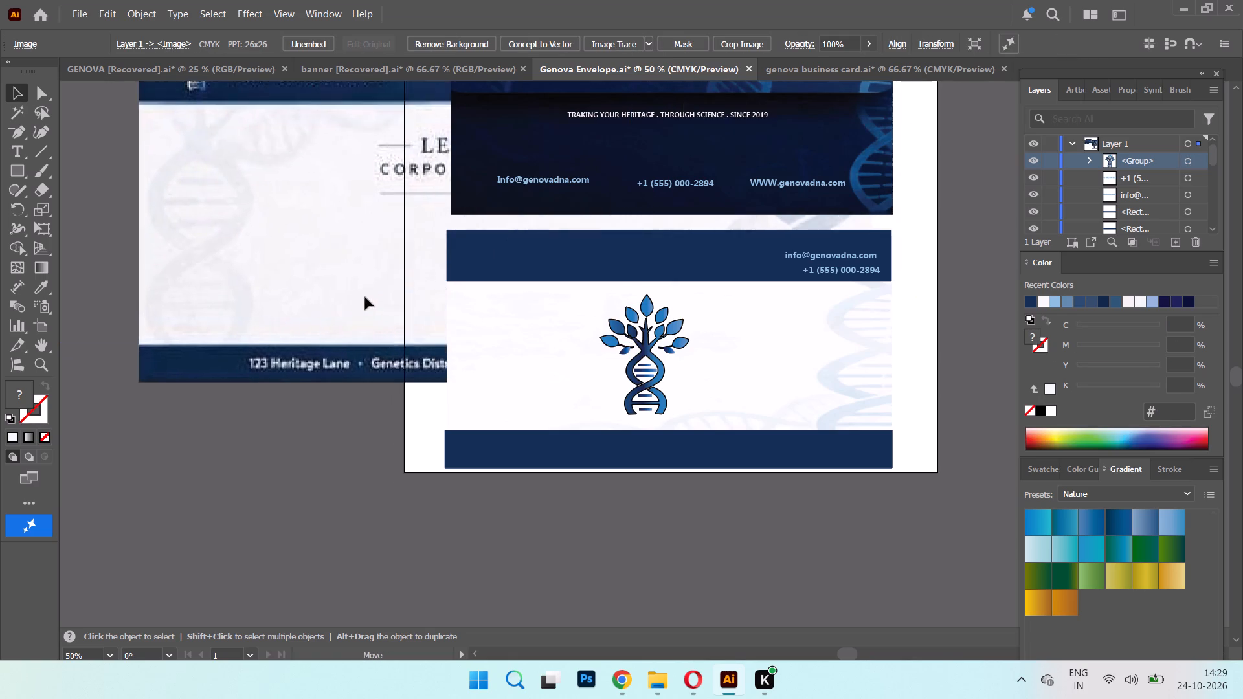
{"action": "left_click_drag", "start_coordinate": [365, 297], "coordinate": [288, 357]}
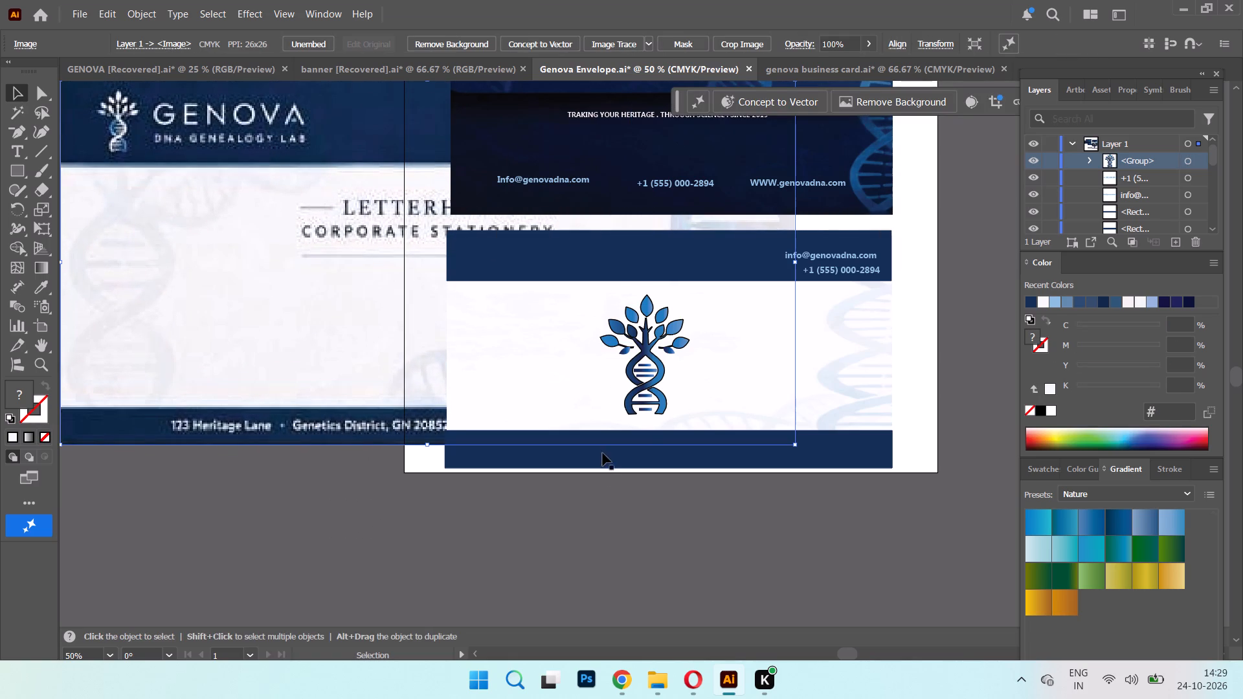
{"action": "left_click_drag", "start_coordinate": [367, 377], "coordinate": [651, 671]}
{"action": "left_click_drag", "start_coordinate": [372, 355], "coordinate": [372, 463]}
{"action": "left_click_drag", "start_coordinate": [363, 314], "coordinate": [370, 425]}
{"action": "left_click_drag", "start_coordinate": [371, 347], "coordinate": [379, 437]}
{"action": "left_click_drag", "start_coordinate": [365, 367], "coordinate": [375, 416]}
{"action": "left_click_drag", "start_coordinate": [359, 414], "coordinate": [555, 509]}
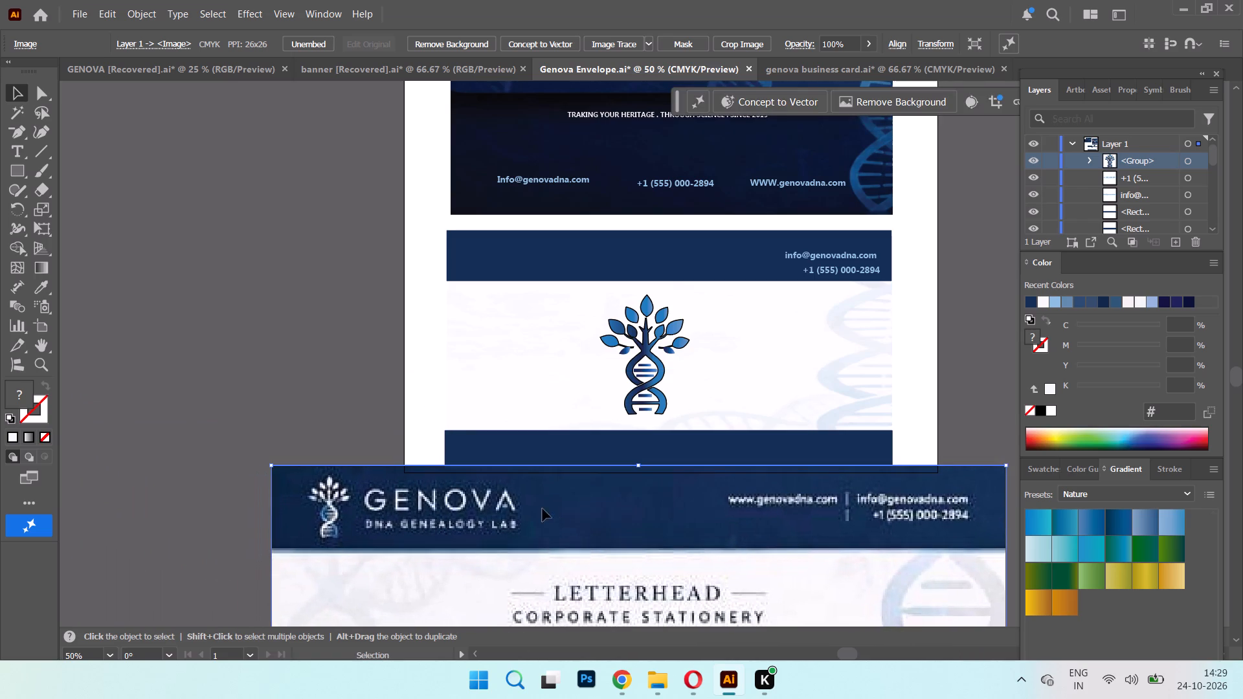
{"action": "left_click_drag", "start_coordinate": [398, 512], "coordinate": [399, 491]}
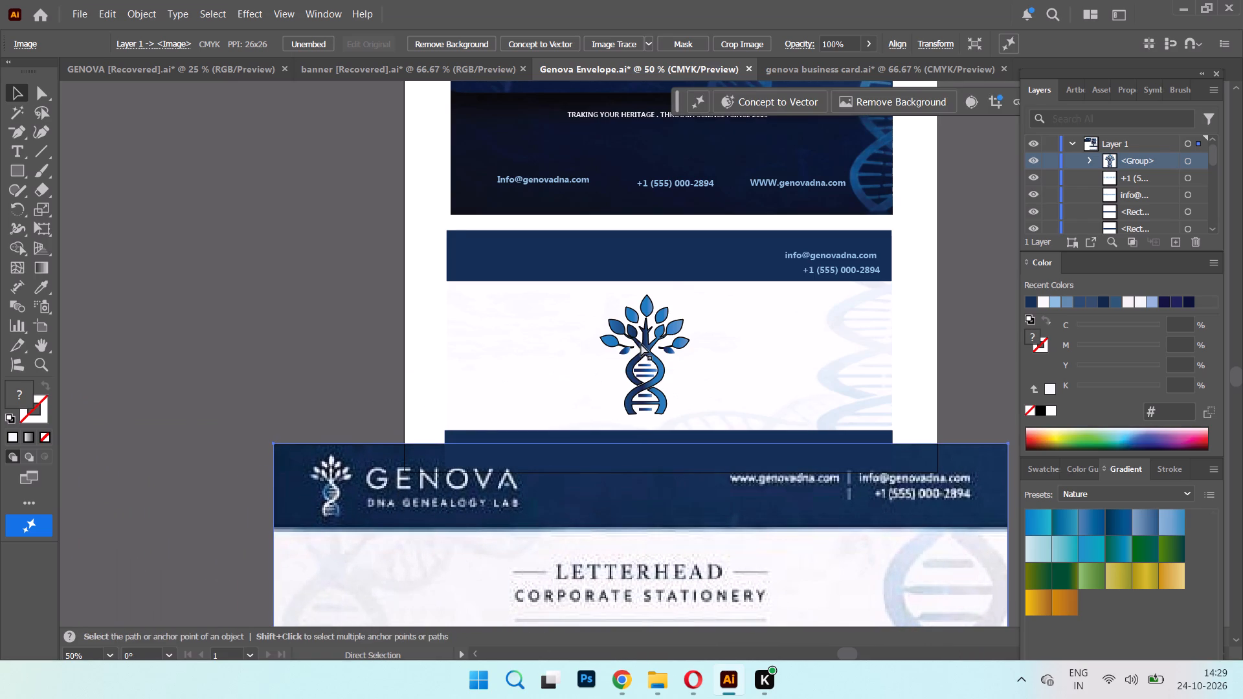
Ungroup the letterhead's tree logo copy into separate paths.
{"action": "key", "text": "ctrl+equal"}
{"action": "scroll", "coordinate": [656, 323], "scroll_direction": "up", "scroll_amount": 10}
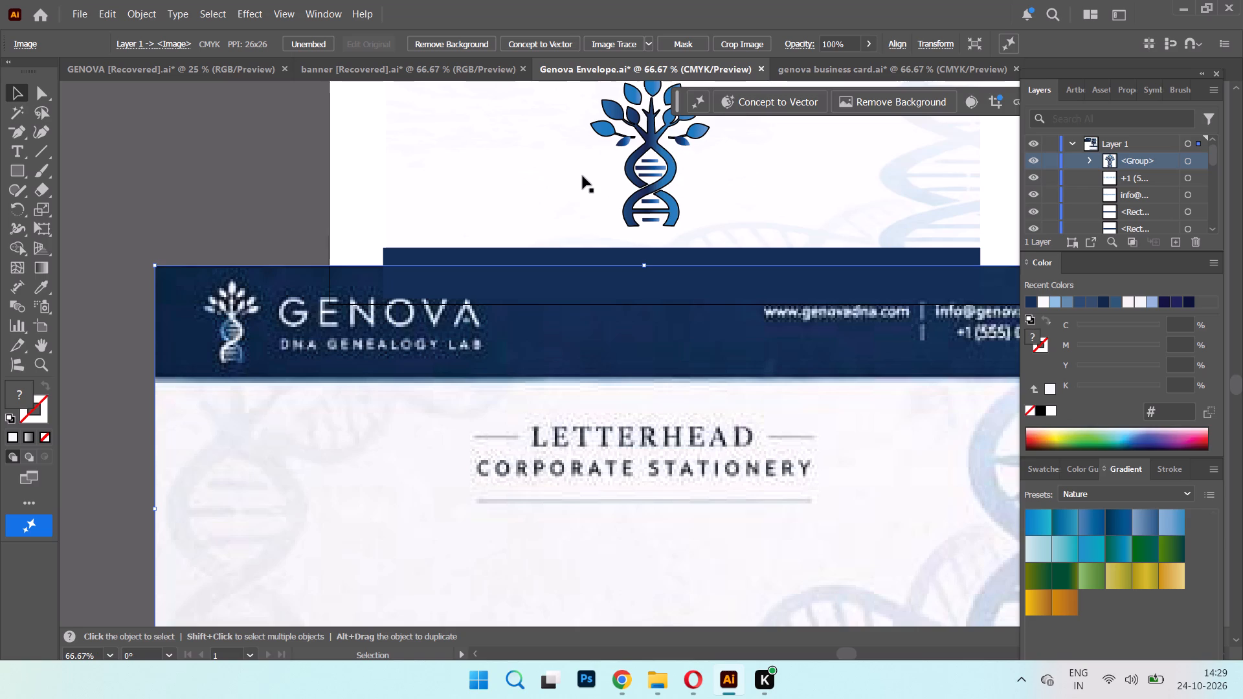
{"action": "left_click", "coordinate": [658, 194]}
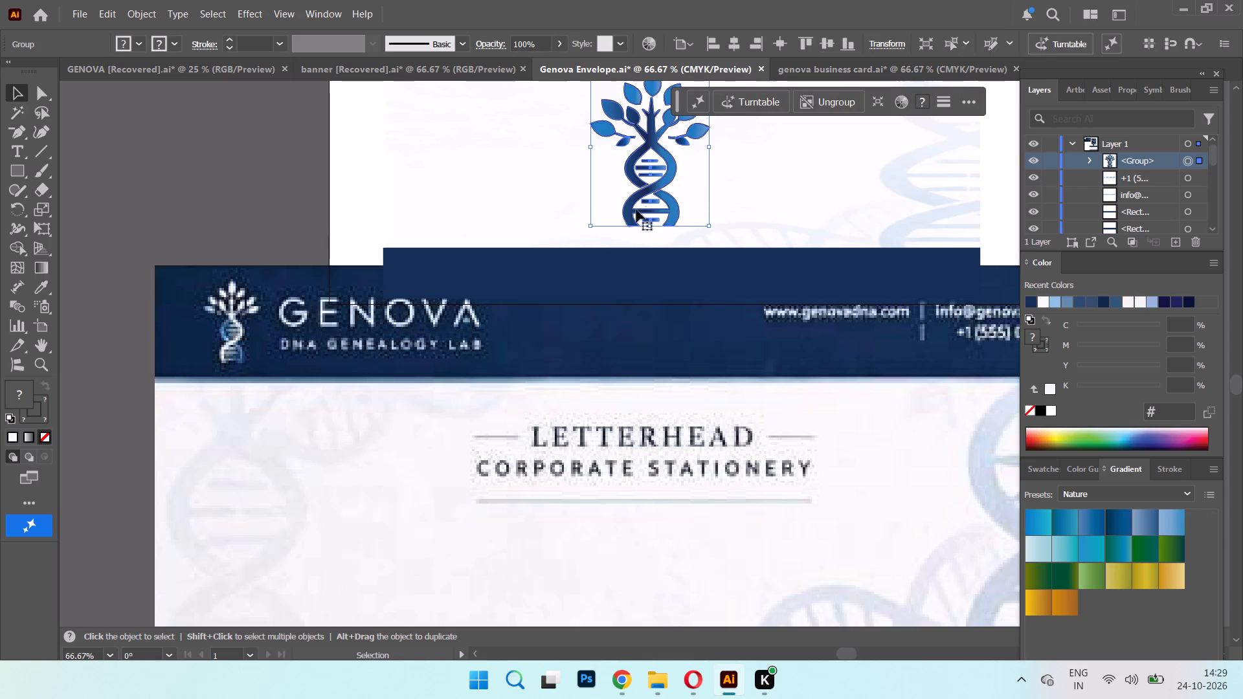
{"action": "left_click", "coordinate": [630, 166]}
{"action": "left_click", "coordinate": [750, 172]}
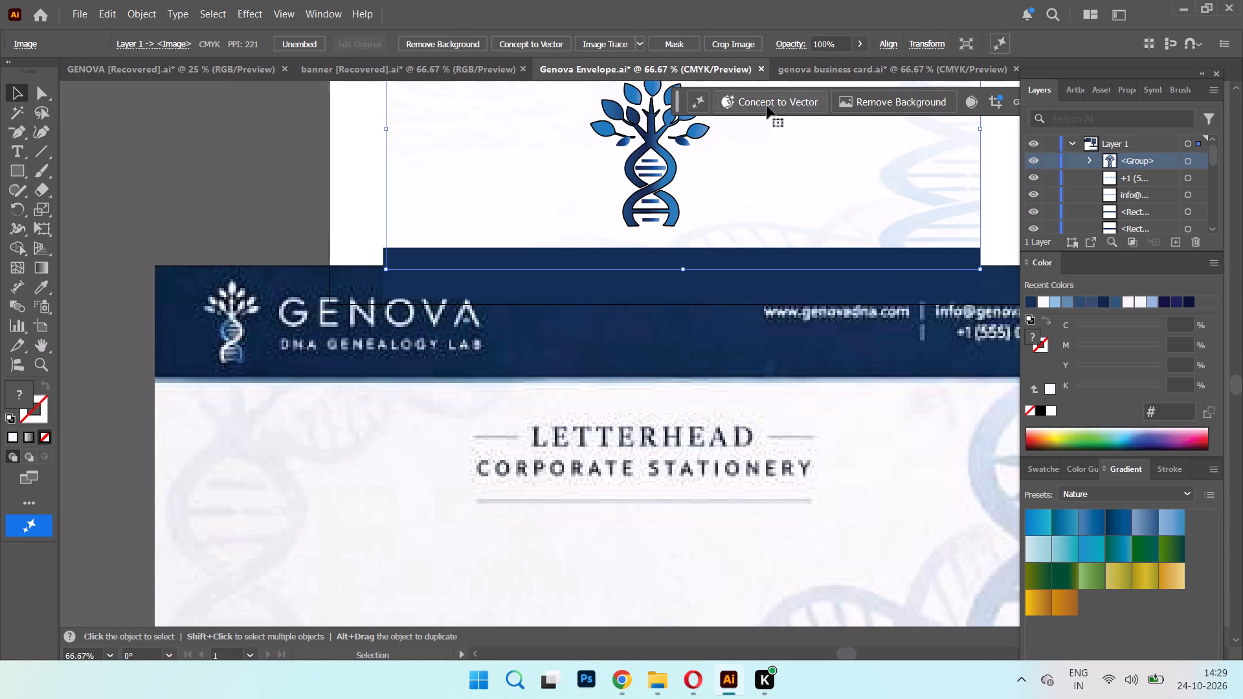
{"action": "left_click", "coordinate": [641, 153]}
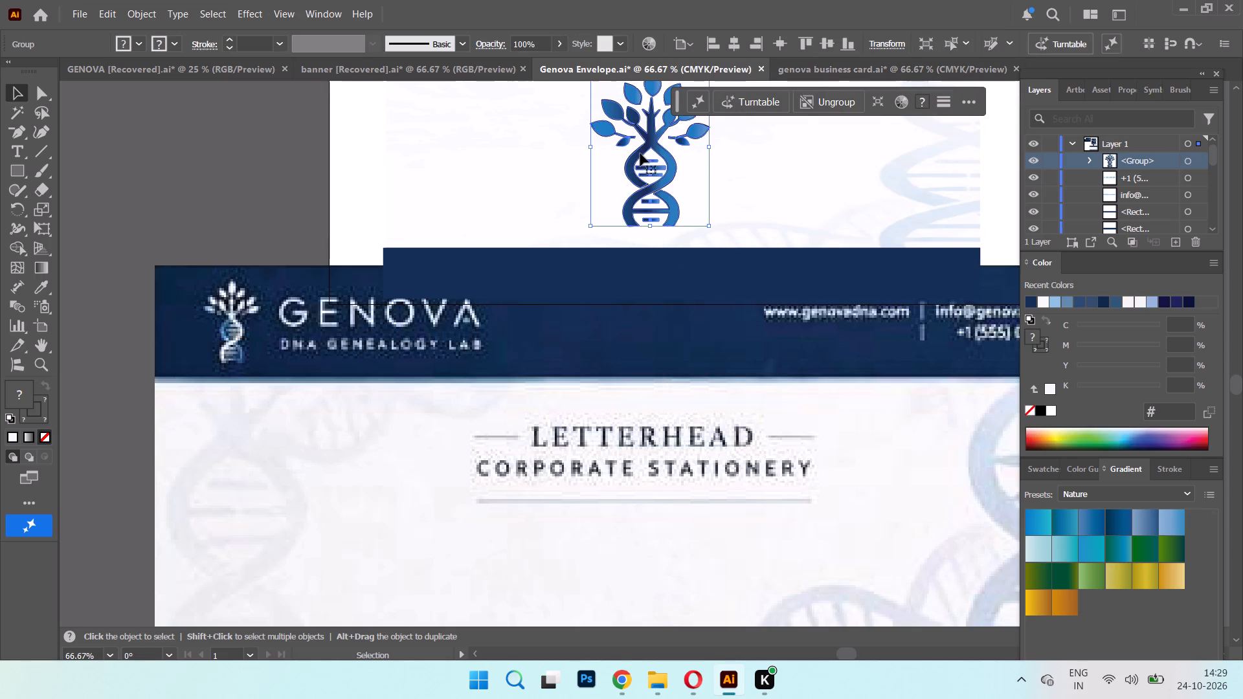
{"action": "left_click", "coordinate": [812, 100]}
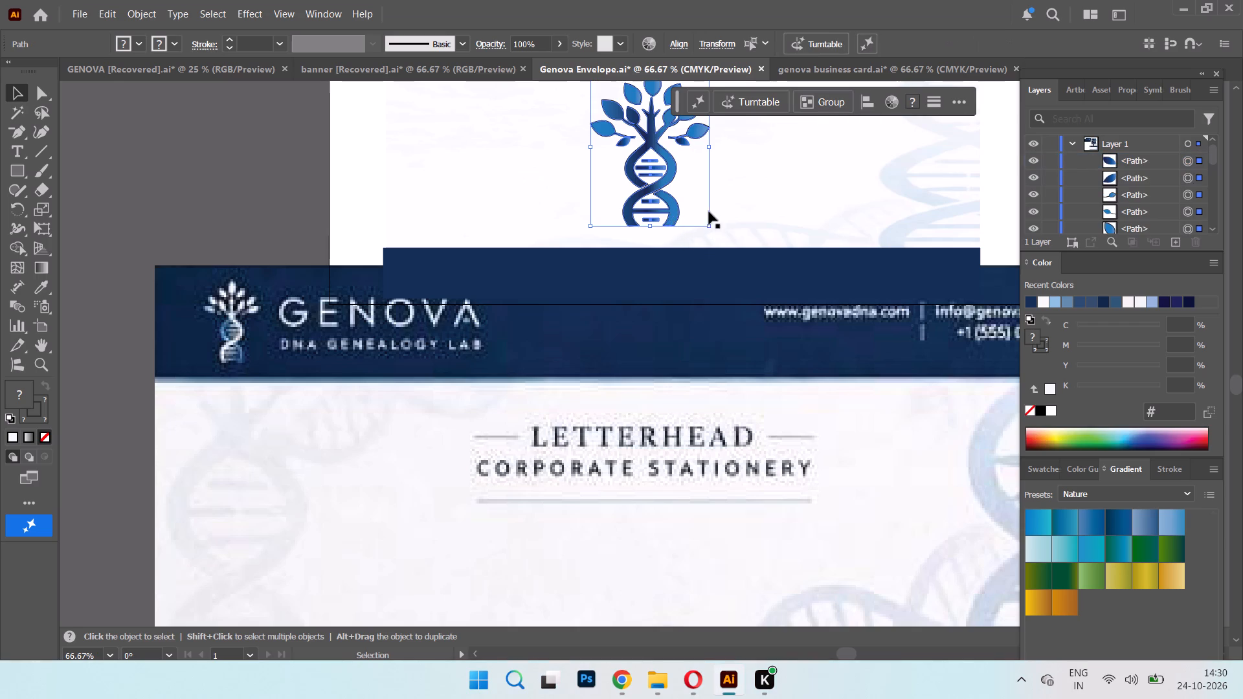
Examine the ungrouped tree's joined trunk and DNA helix path up close.
{"action": "left_click", "coordinate": [748, 194]}
{"action": "left_click", "coordinate": [672, 213]}
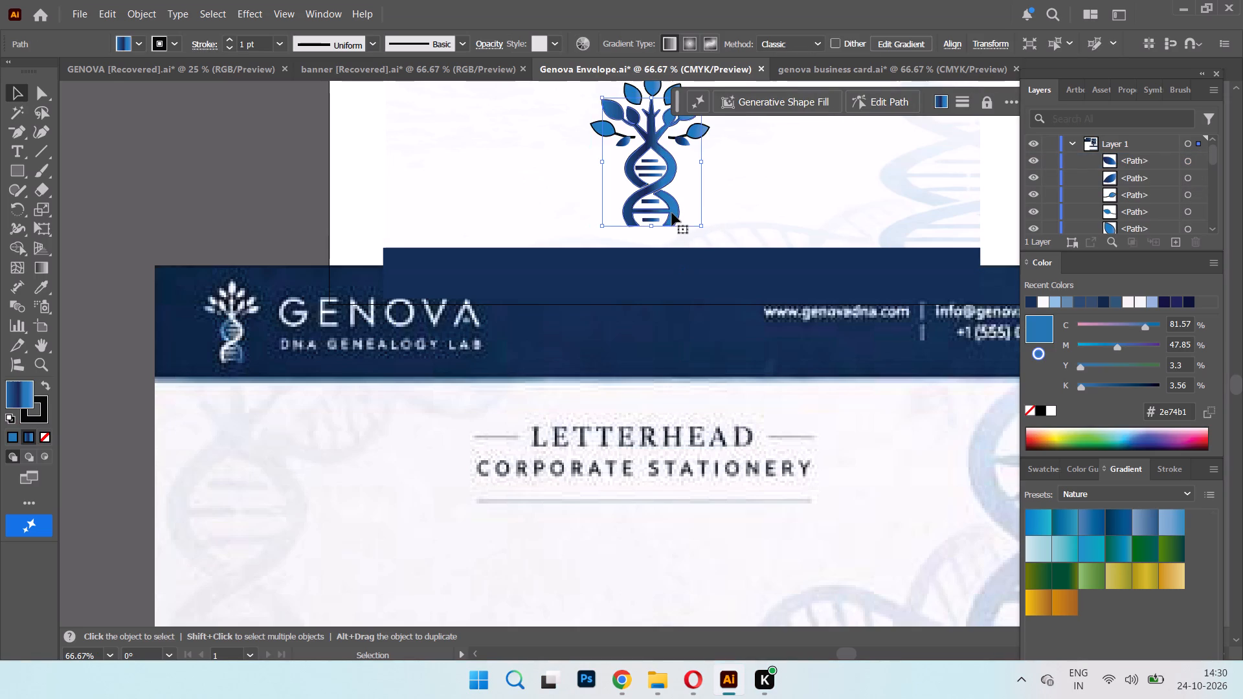
{"action": "left_click", "coordinate": [741, 195]}
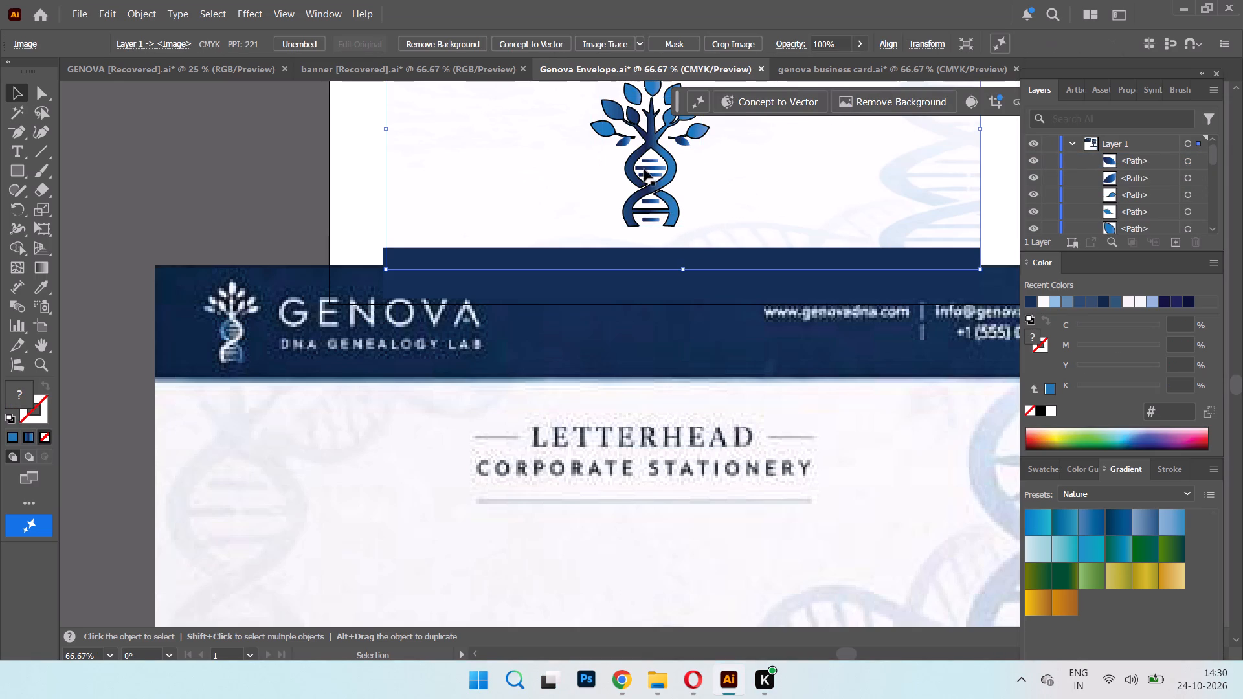
{"action": "left_click", "coordinate": [657, 141]}
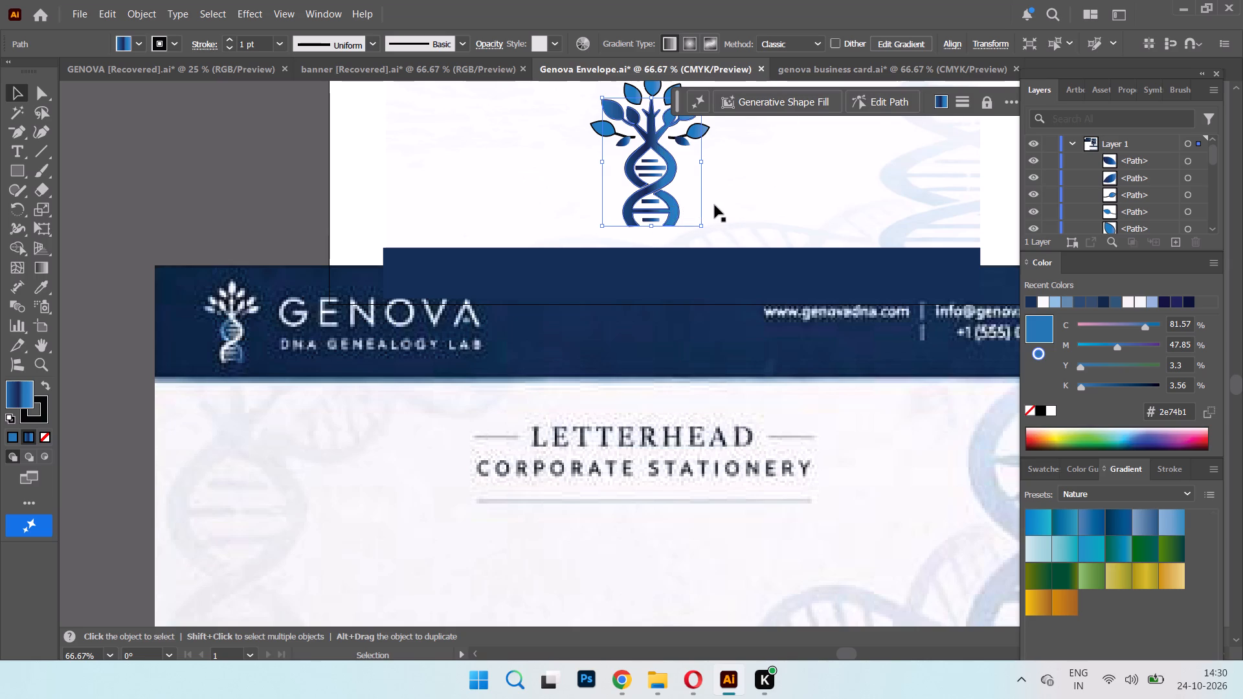
{"action": "key", "text": "ctrl+equal"}
{"action": "key", "text": "ctrl+equal"}
{"action": "key", "text": "ctrl+equal"}
{"action": "scroll", "coordinate": [745, 313], "scroll_direction": "down", "scroll_amount": 3}
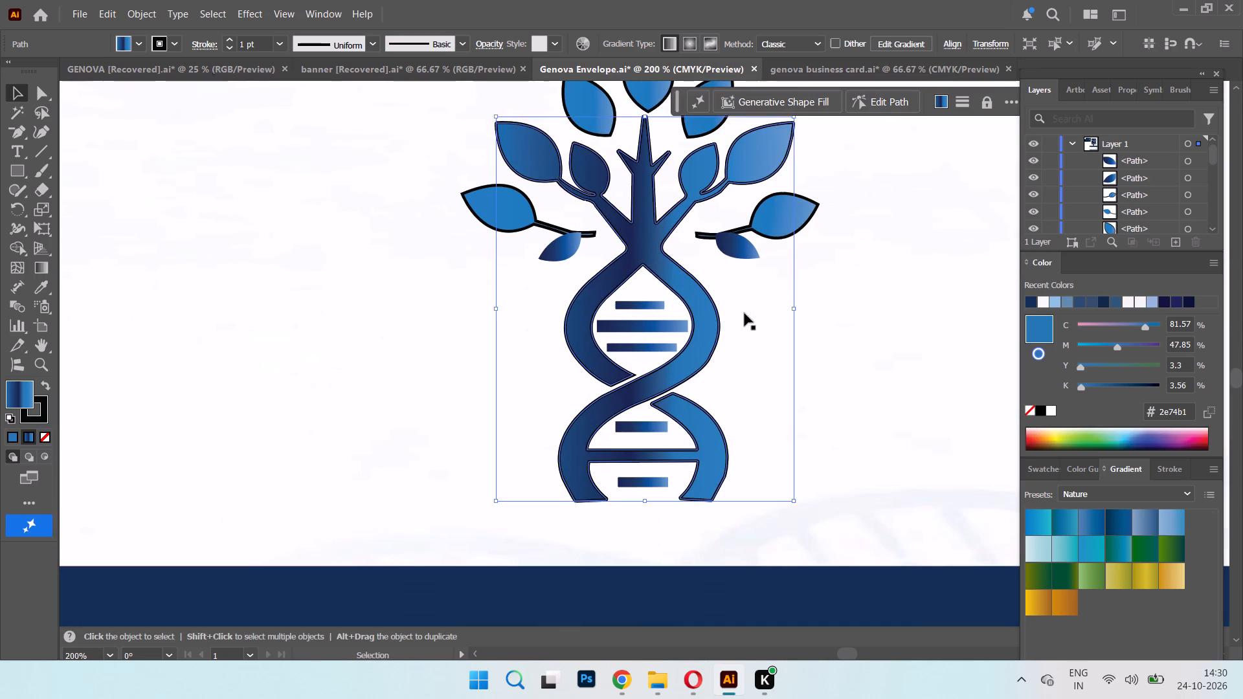
{"action": "scroll", "coordinate": [745, 313], "scroll_direction": "down", "scroll_amount": 4}
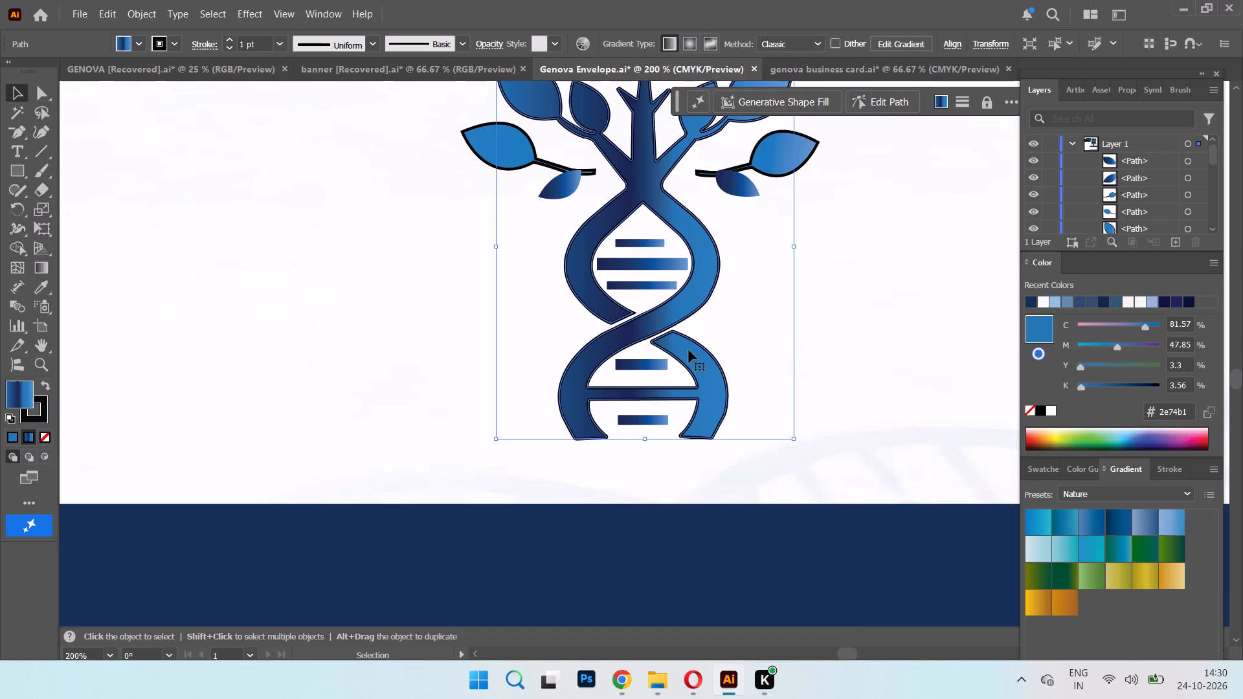
{"action": "right_click", "coordinate": [689, 349]}
{"action": "scroll", "coordinate": [731, 278], "scroll_direction": "down", "scroll_amount": 3}
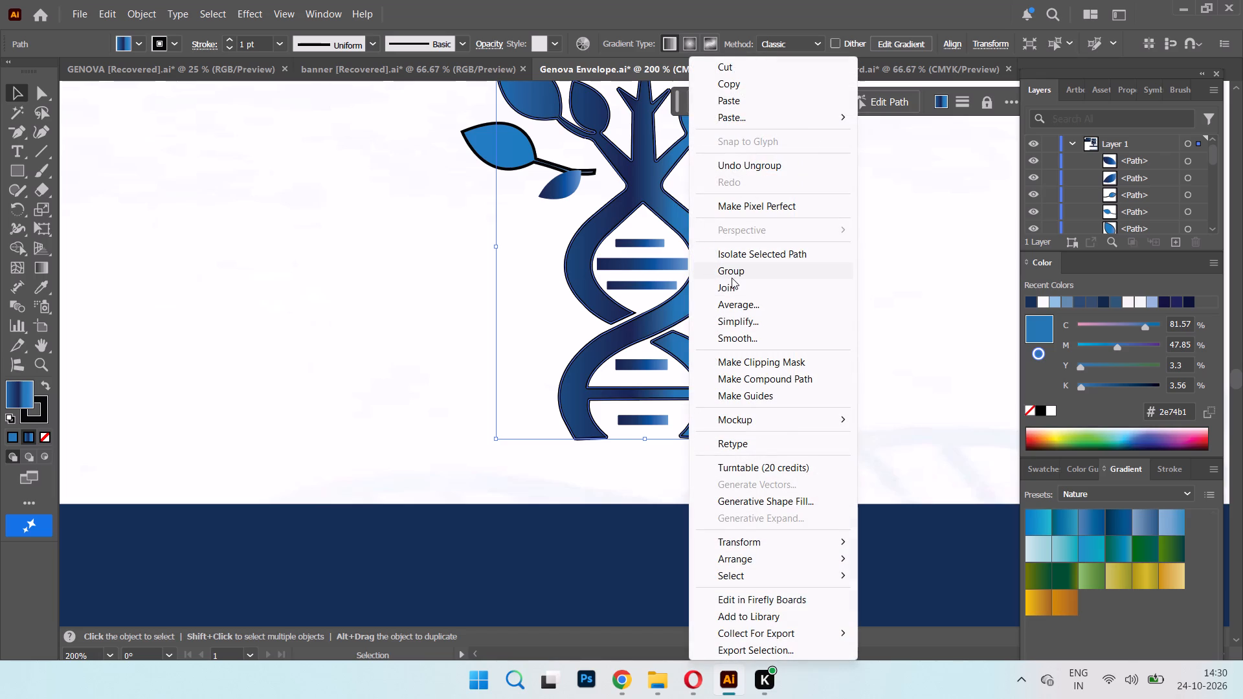
{"action": "left_click", "coordinate": [239, 385]}
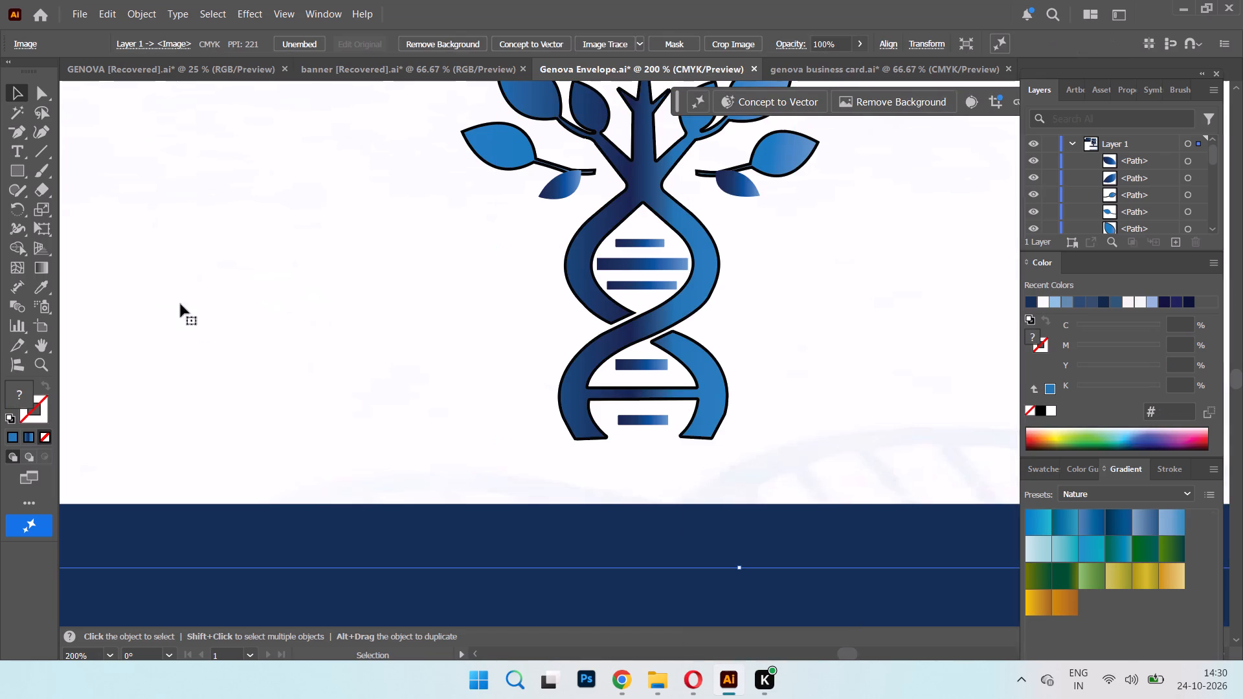
Move the letterhead reference image up behind the letterhead design so its small tree logo shows beside the white body.
{"action": "scroll", "coordinate": [197, 309], "scroll_direction": "down", "scroll_amount": 5}
{"action": "scroll", "coordinate": [230, 356], "scroll_direction": "down", "scroll_amount": 3}
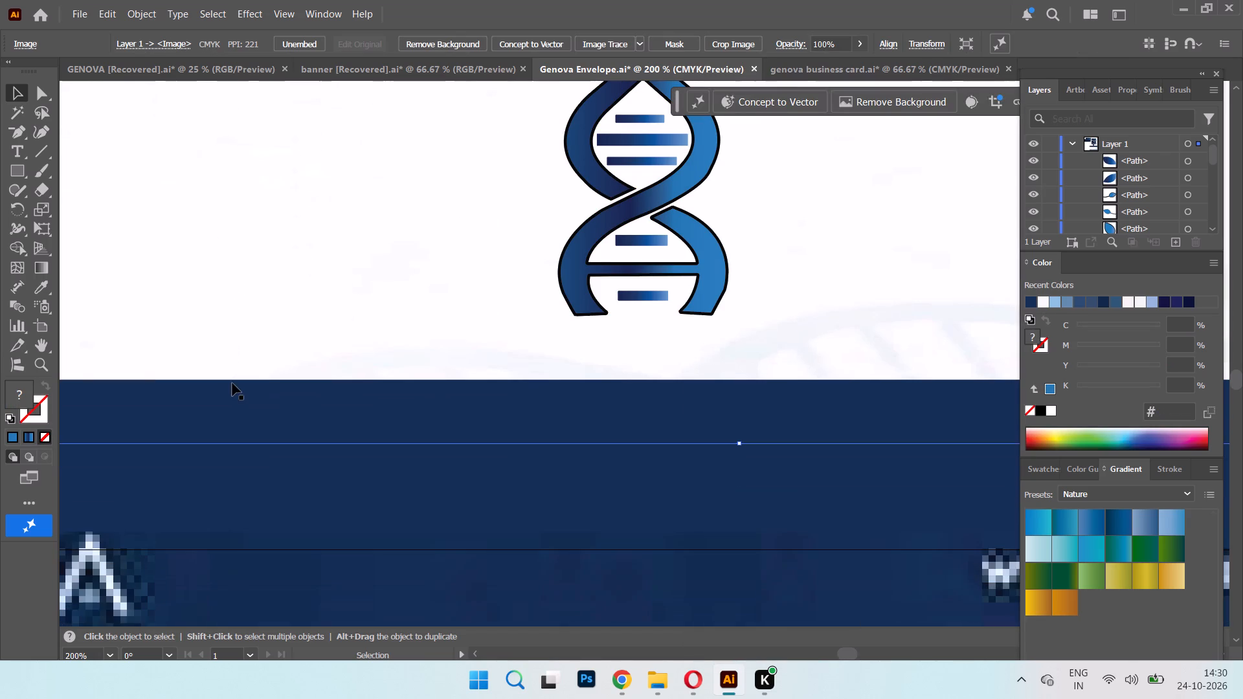
{"action": "key", "text": "ctrl+minus"}
{"action": "key", "text": "ctrl+minus"}
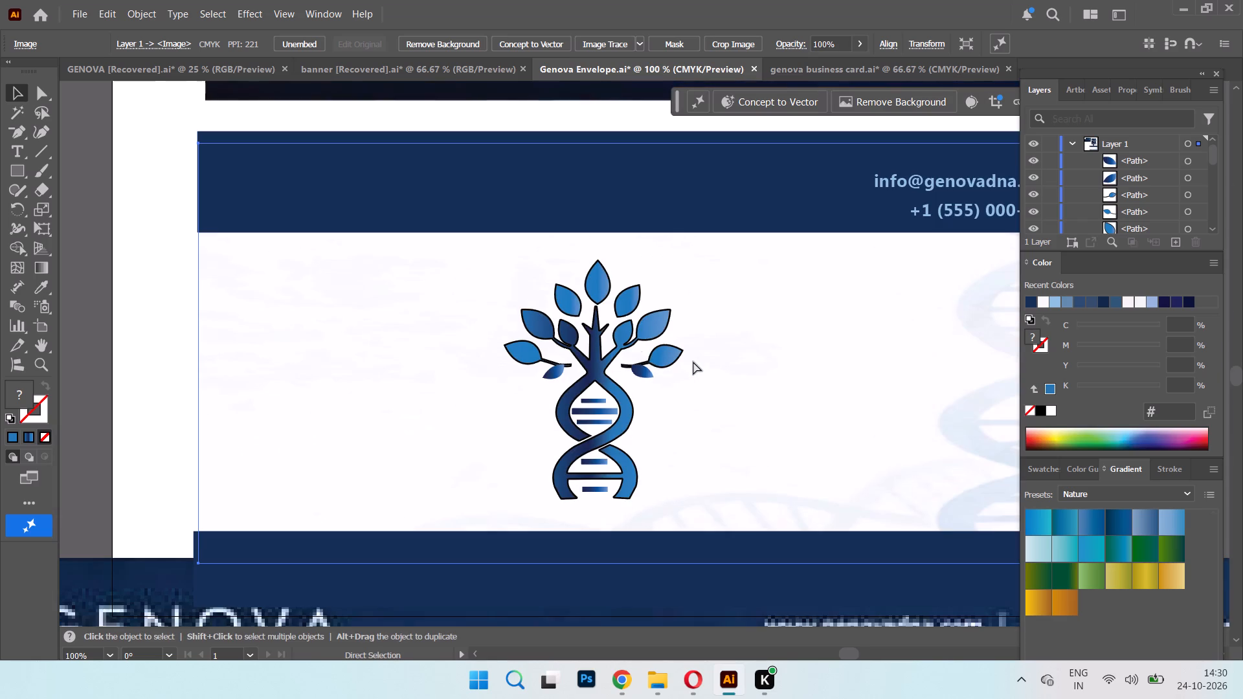
{"action": "scroll", "coordinate": [466, 336], "scroll_direction": "down", "scroll_amount": 9}
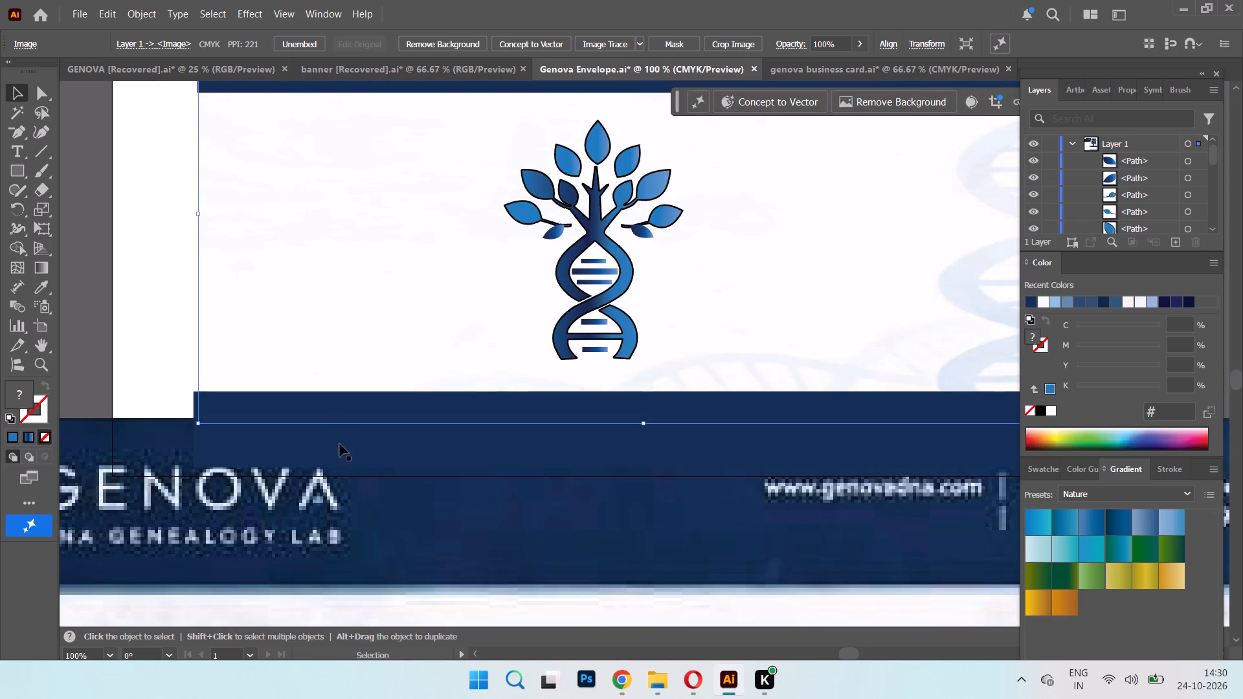
{"action": "left_click_drag", "start_coordinate": [336, 453], "coordinate": [486, 428]}
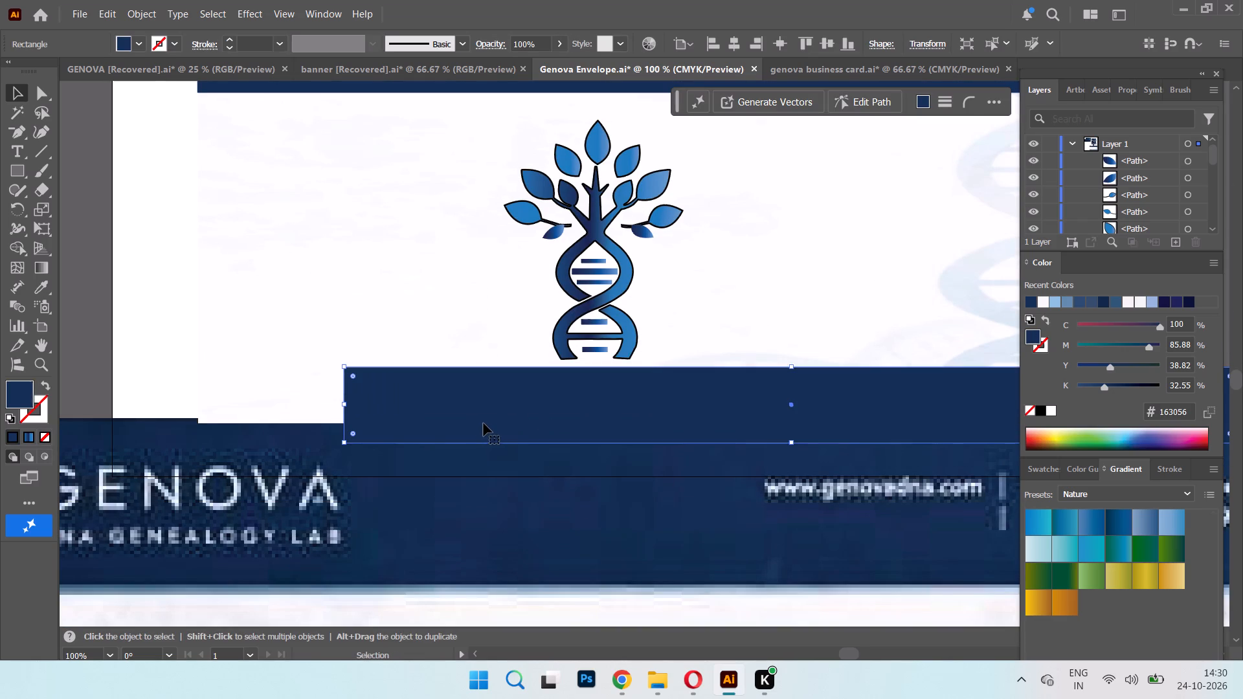
{"action": "key", "text": "ctrl+z"}
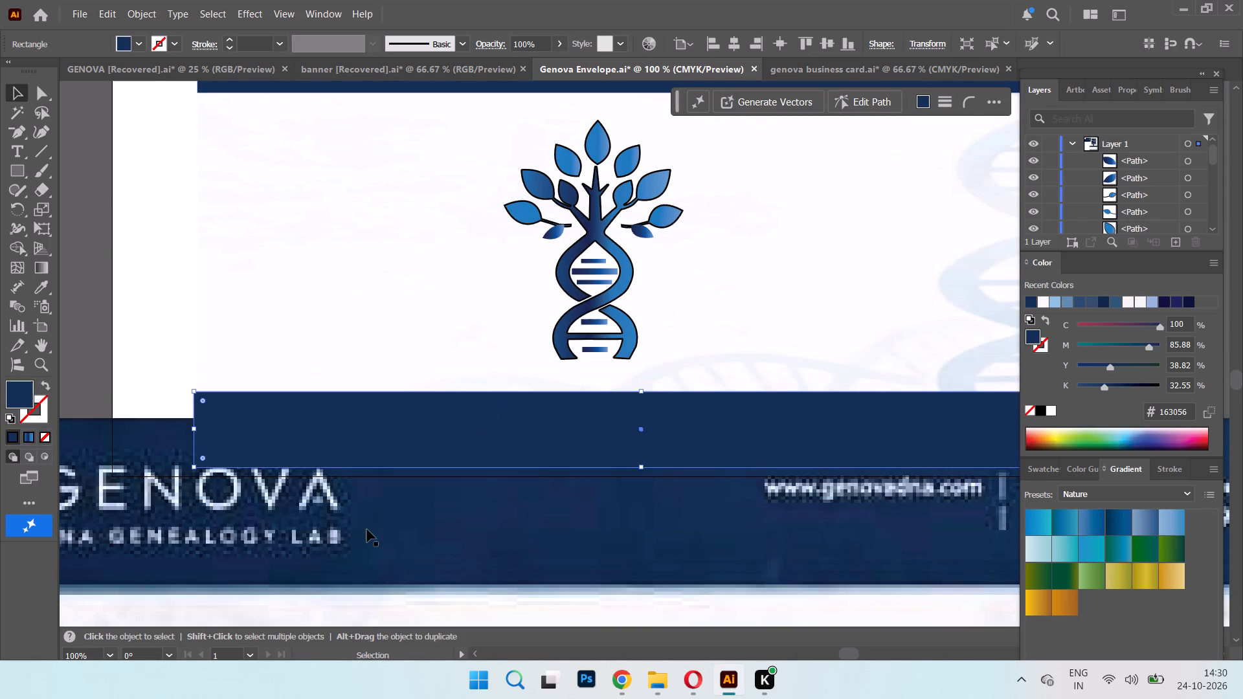
{"action": "left_click_drag", "start_coordinate": [367, 529], "coordinate": [572, 277]}
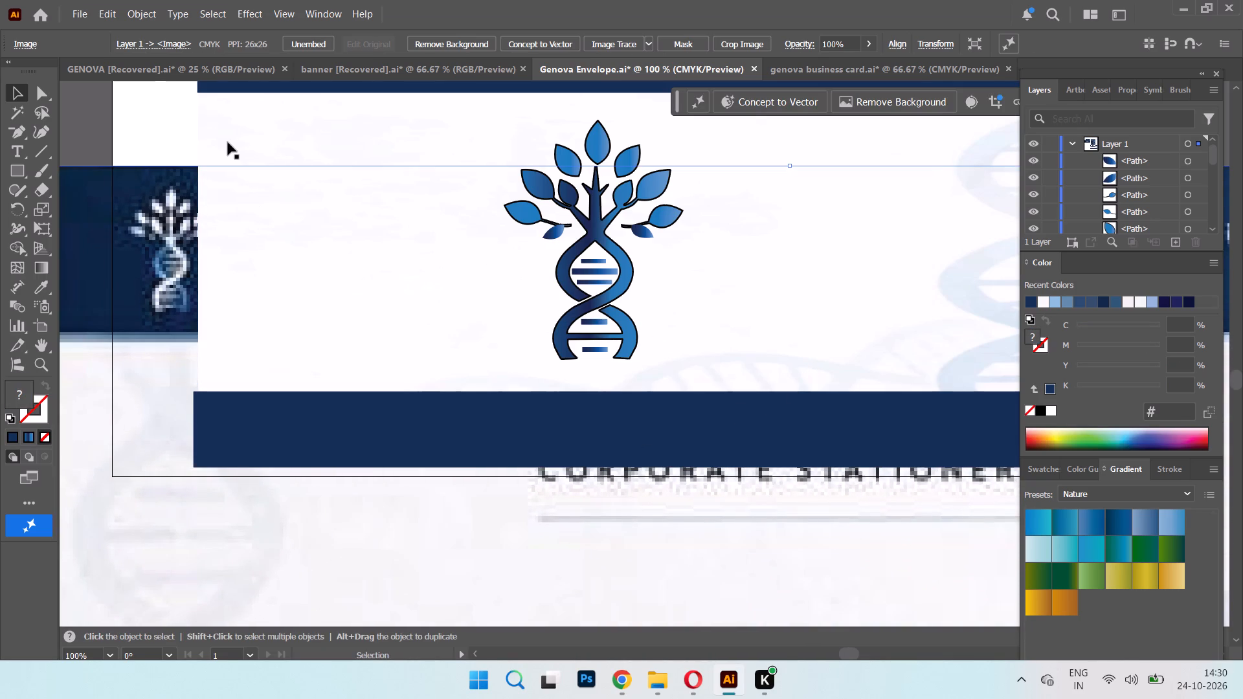
Add four anchor points to the trunk and helix path along the wide lower rung's edges, near its junctions with the strands.
{"action": "left_click", "coordinate": [19, 134]}
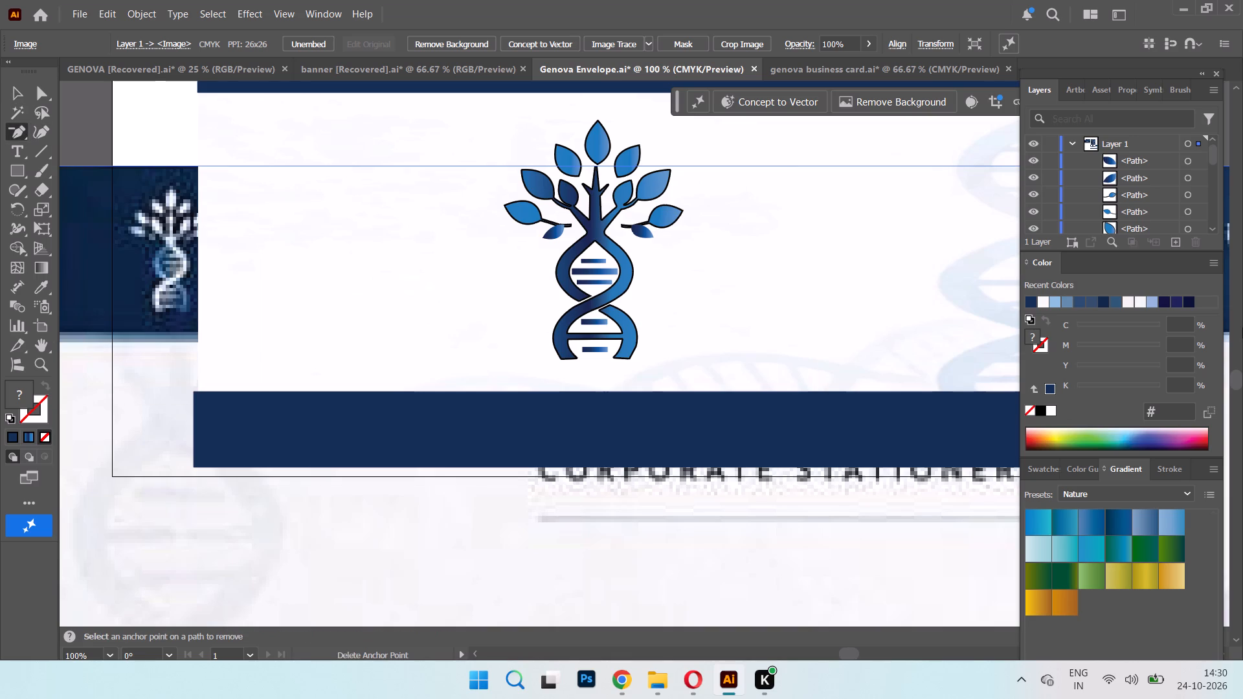
{"action": "left_click", "coordinate": [21, 89]}
{"action": "left_click", "coordinate": [578, 319]}
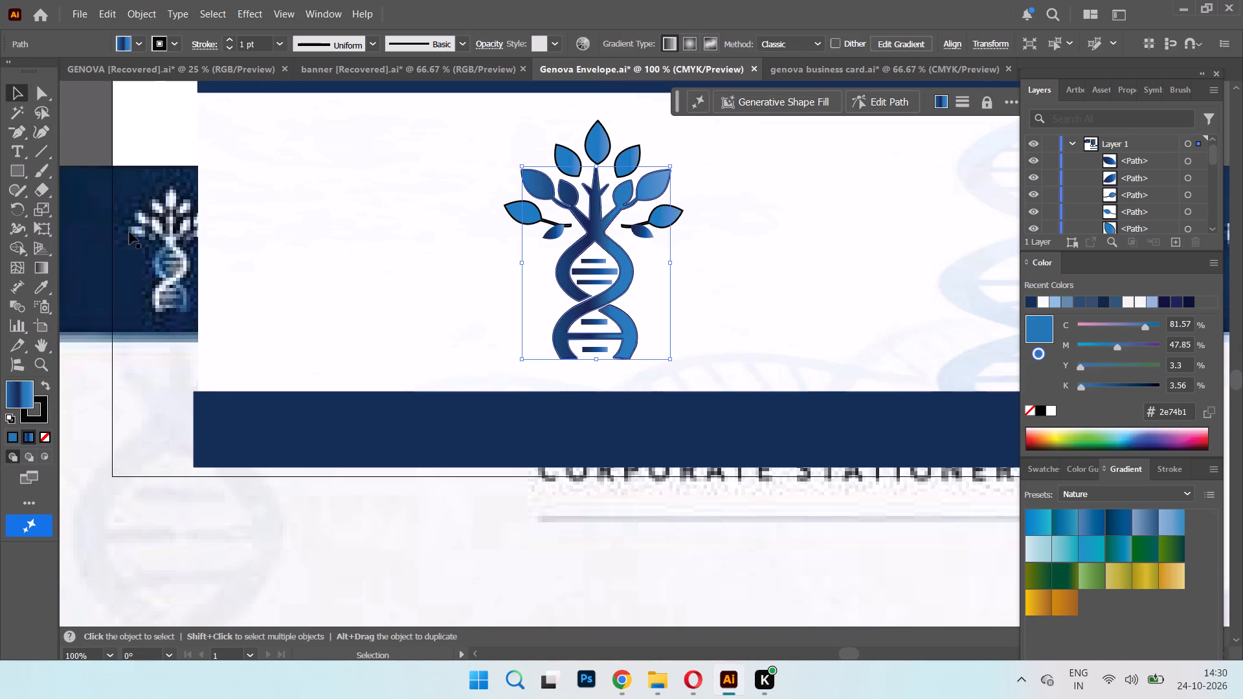
{"action": "left_click", "coordinate": [19, 135]}
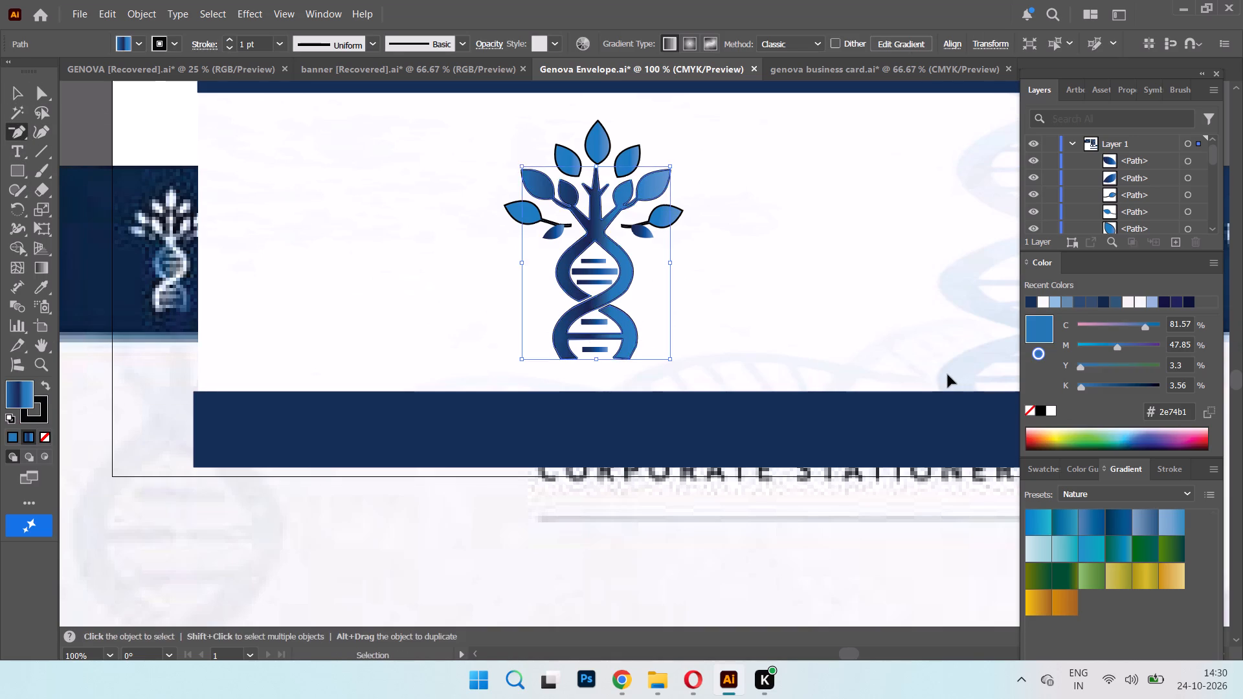
{"action": "key", "text": "ctrl+equal"}
{"action": "key", "text": "ctrl+equal"}
{"action": "key", "text": "ctrl+equal"}
{"action": "scroll", "coordinate": [784, 526], "scroll_direction": "down", "scroll_amount": 10}
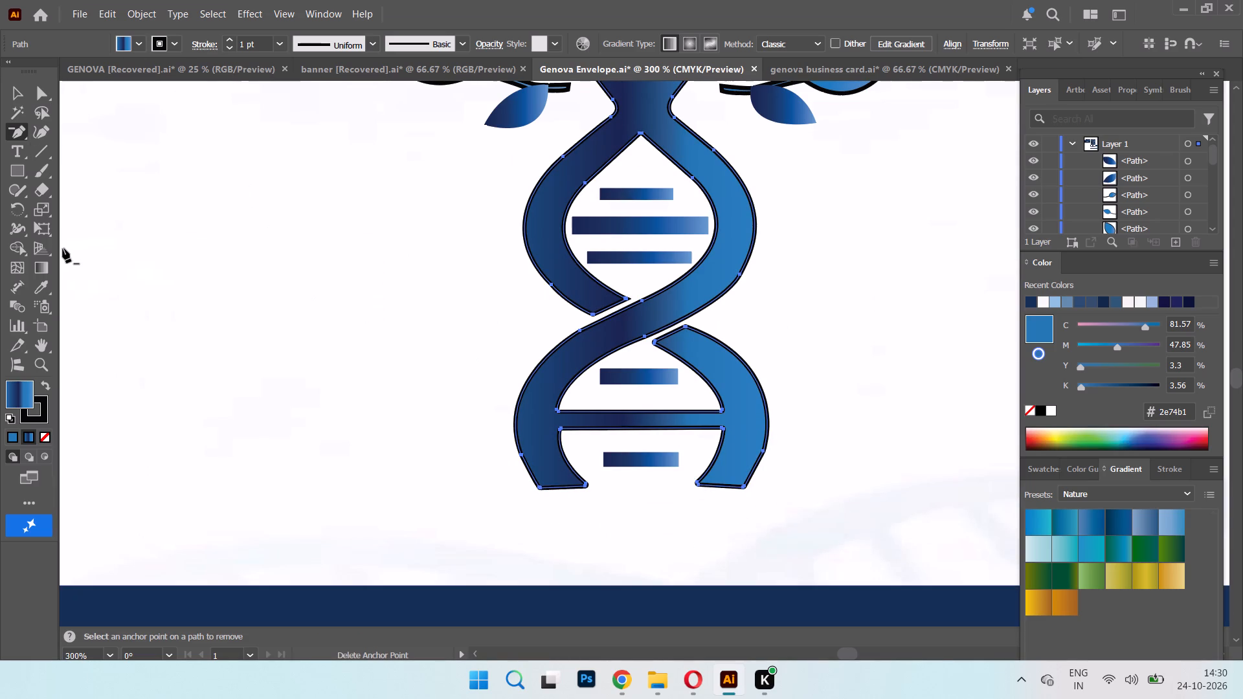
{"action": "left_click", "coordinate": [12, 132]}
{"action": "right_click", "coordinate": [12, 131]}
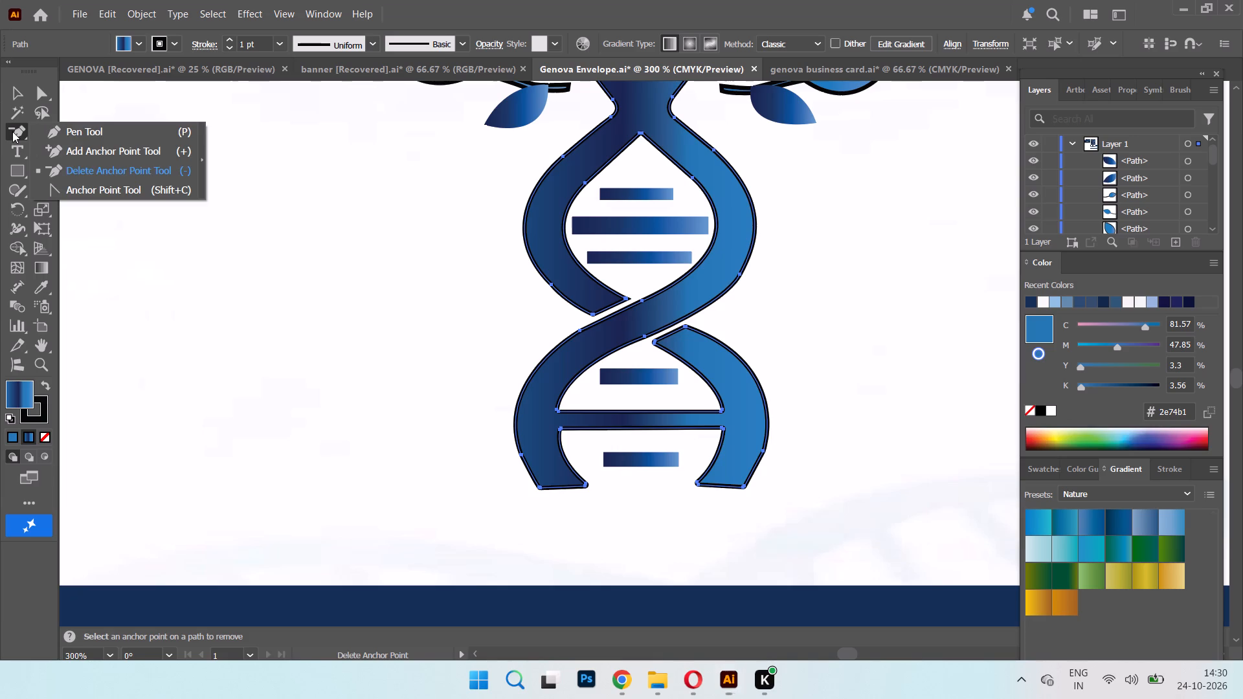
{"action": "left_click", "coordinate": [121, 152]}
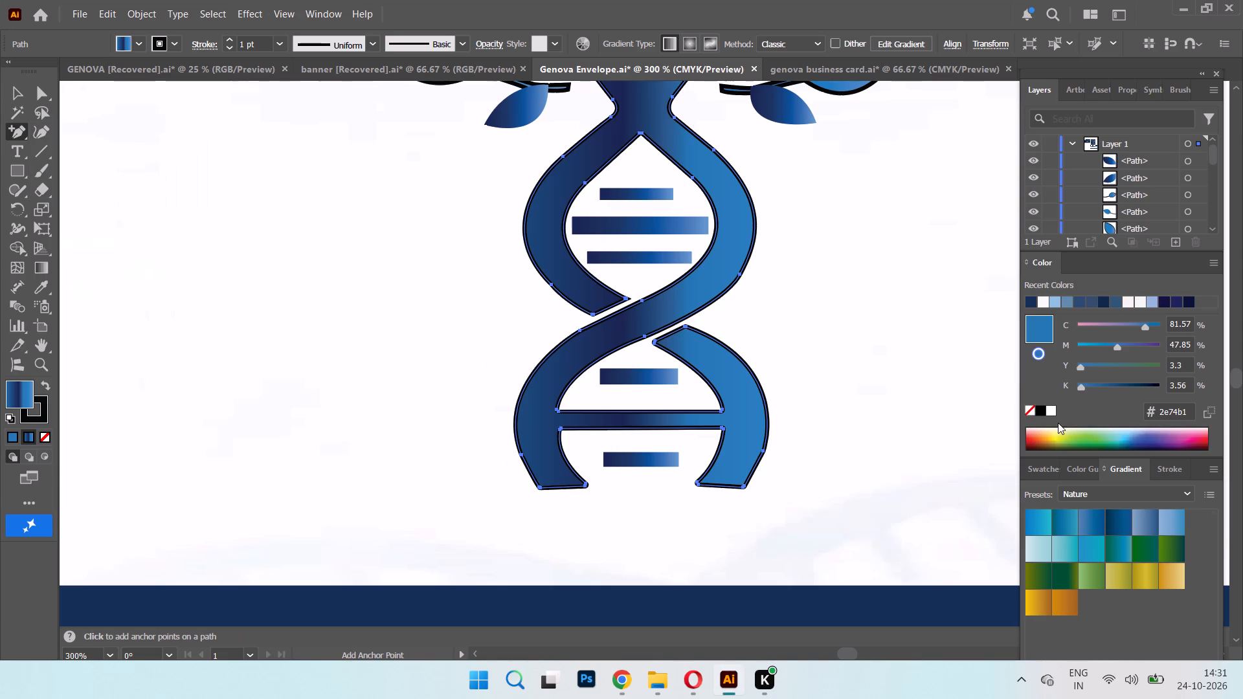
{"action": "key", "text": "ctrl+equal"}
{"action": "key", "text": "ctrl+equal"}
{"action": "scroll", "coordinate": [821, 492], "scroll_direction": "down", "scroll_amount": 19}
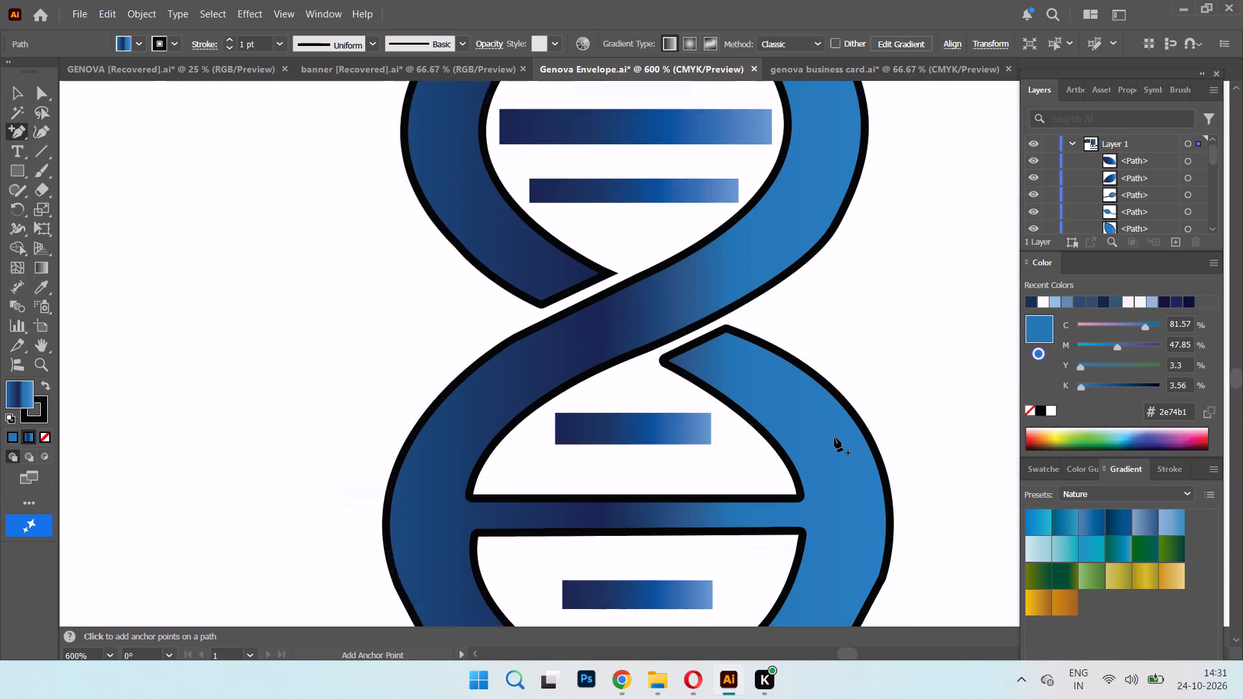
{"action": "scroll", "coordinate": [834, 438], "scroll_direction": "down", "scroll_amount": 2}
{"action": "left_click", "coordinate": [803, 468]}
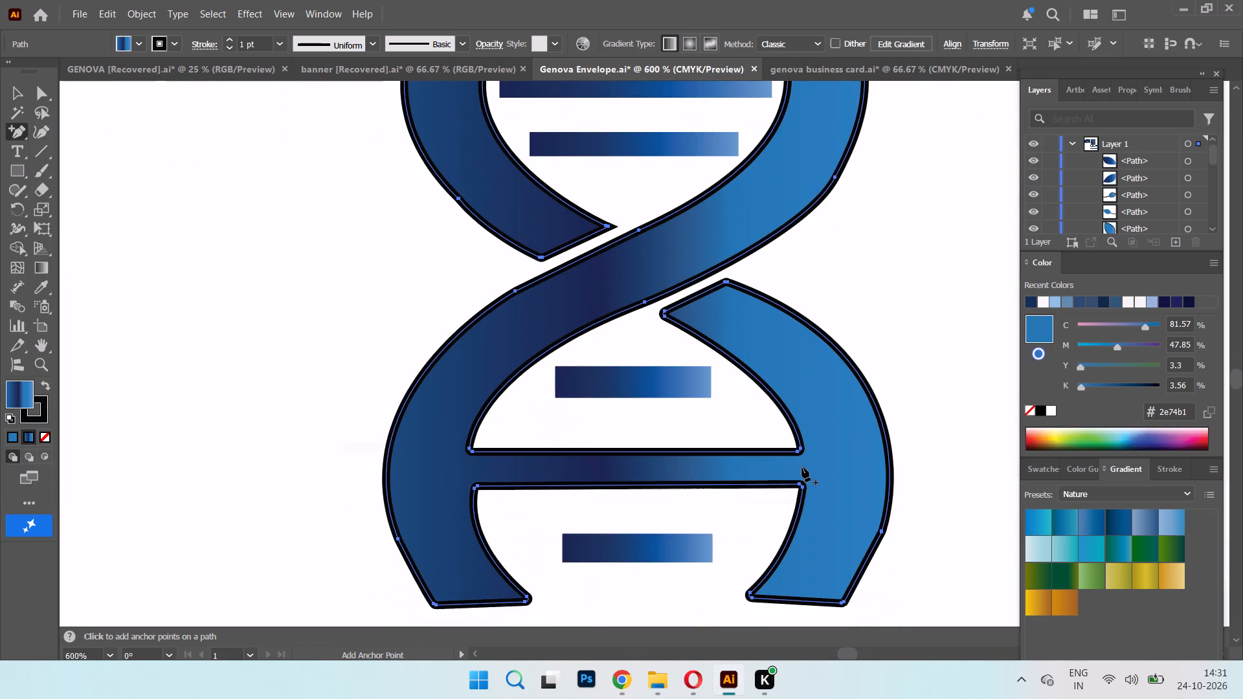
{"action": "double_click", "coordinate": [802, 467]}
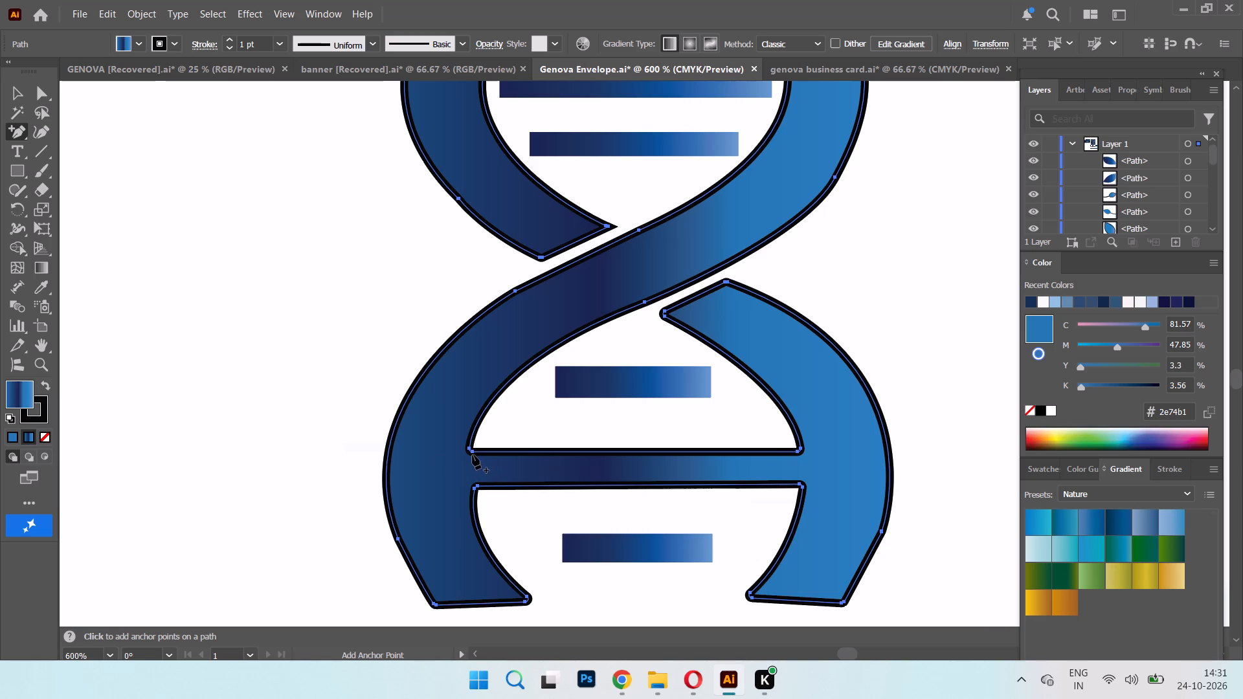
{"action": "left_click", "coordinate": [492, 452]}
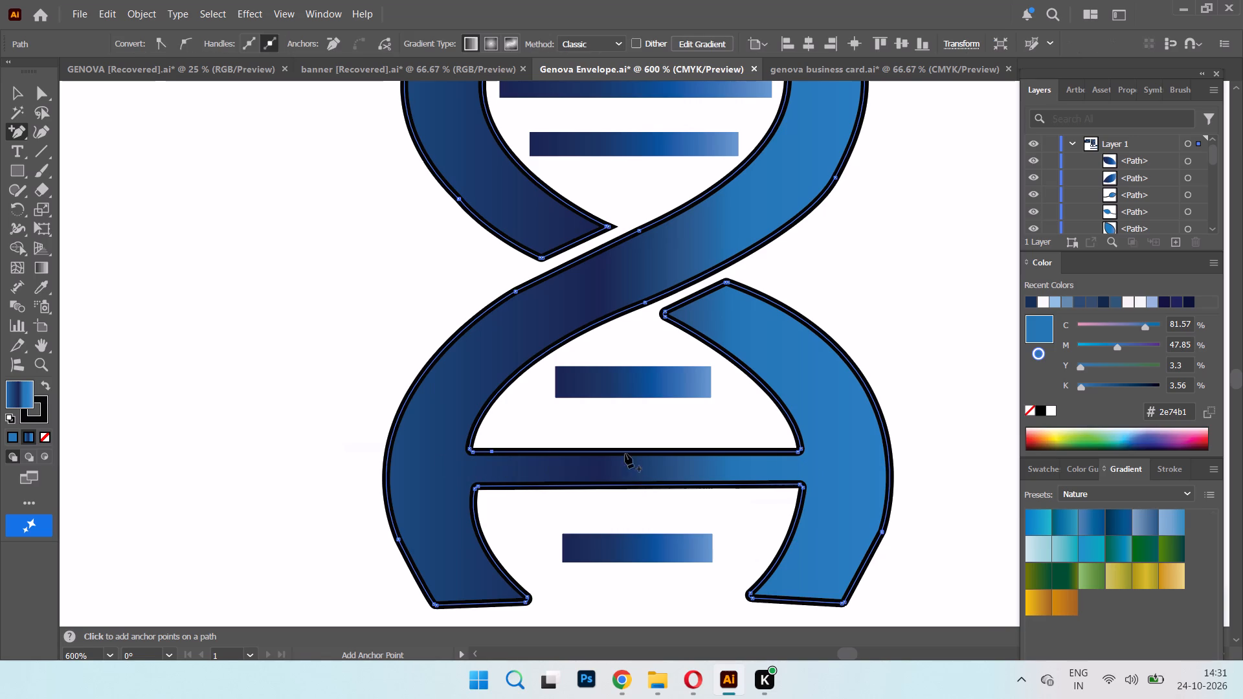
{"action": "left_click", "coordinate": [768, 453]}
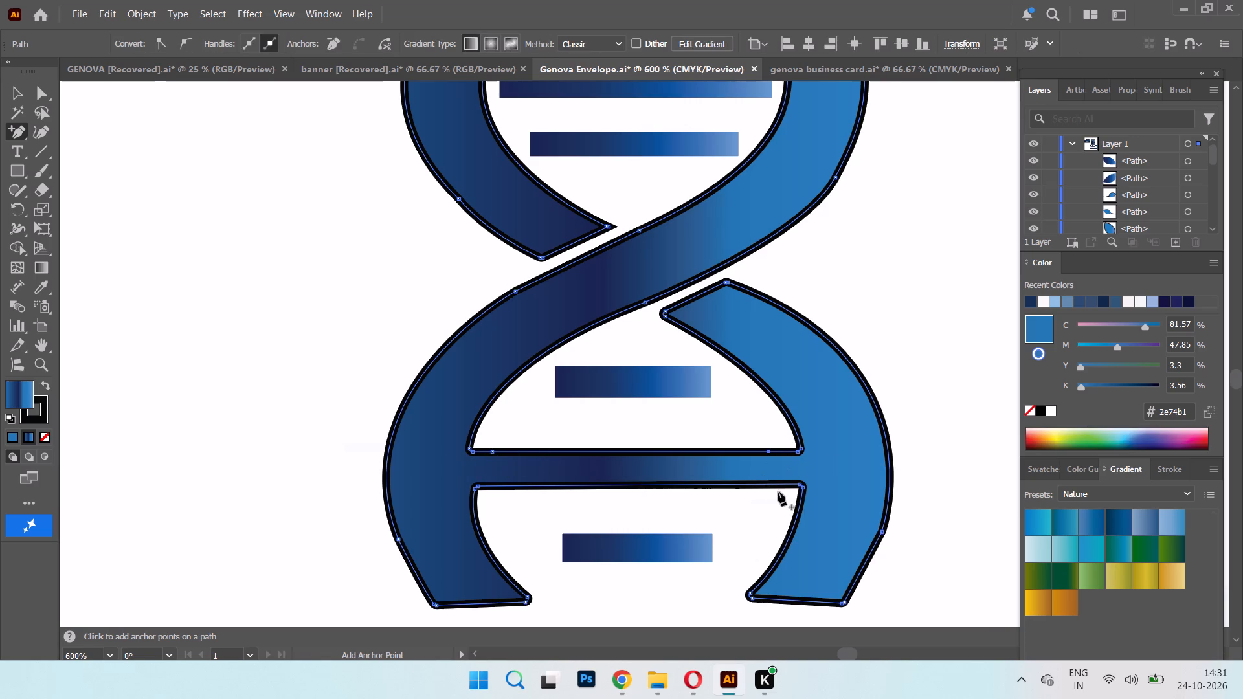
{"action": "left_click", "coordinate": [776, 483]}
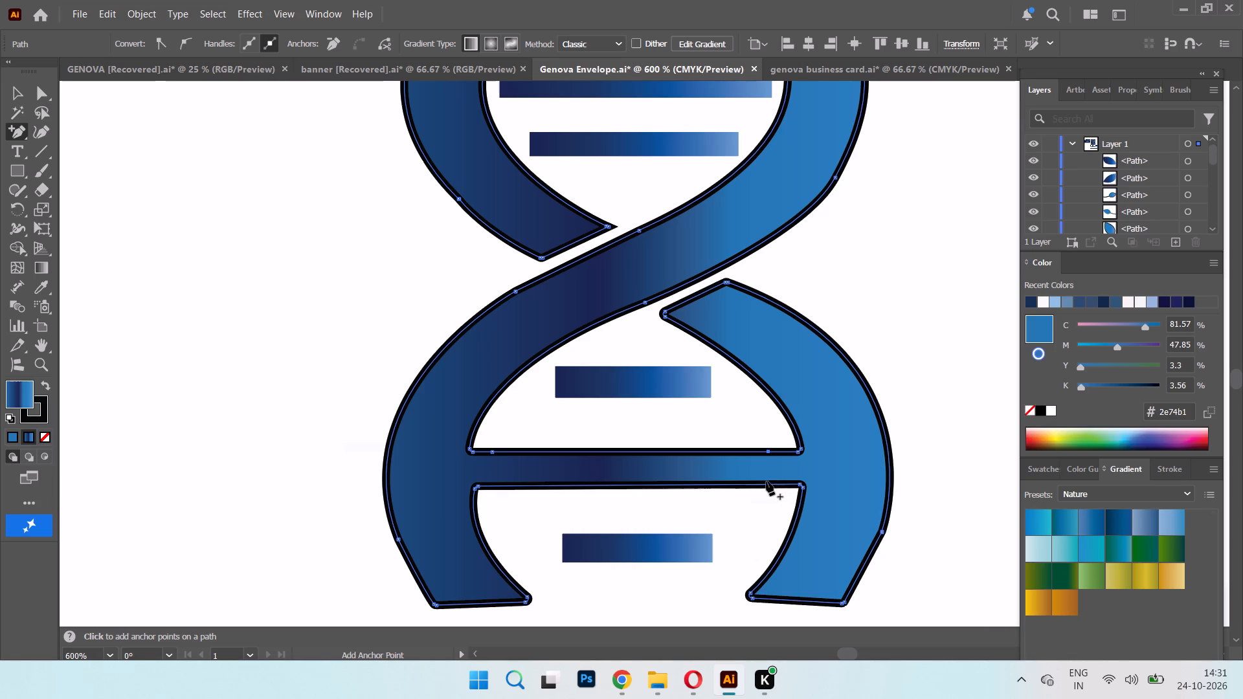
{"action": "left_click", "coordinate": [771, 485]}
{"action": "left_click", "coordinate": [502, 487]}
Delete the anchor points along the upper edge of the wide lower rung, near both helix strands.
{"action": "right_click", "coordinate": [21, 124]}
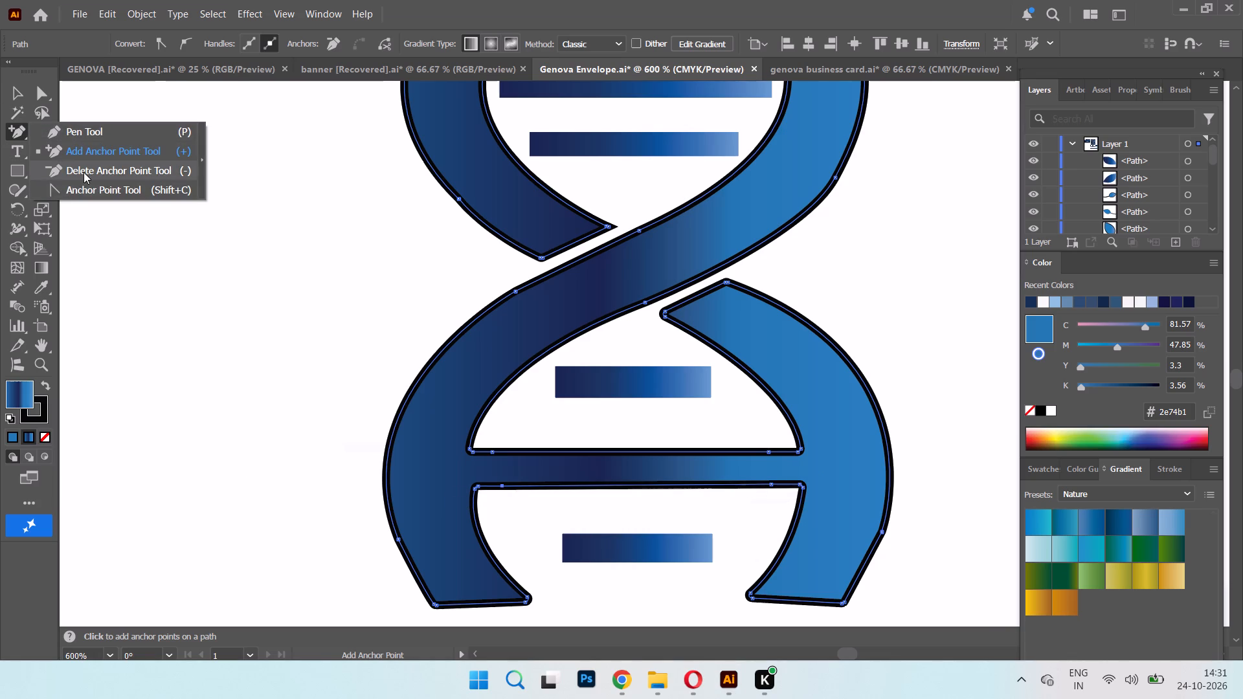
{"action": "left_click", "coordinate": [84, 172]}
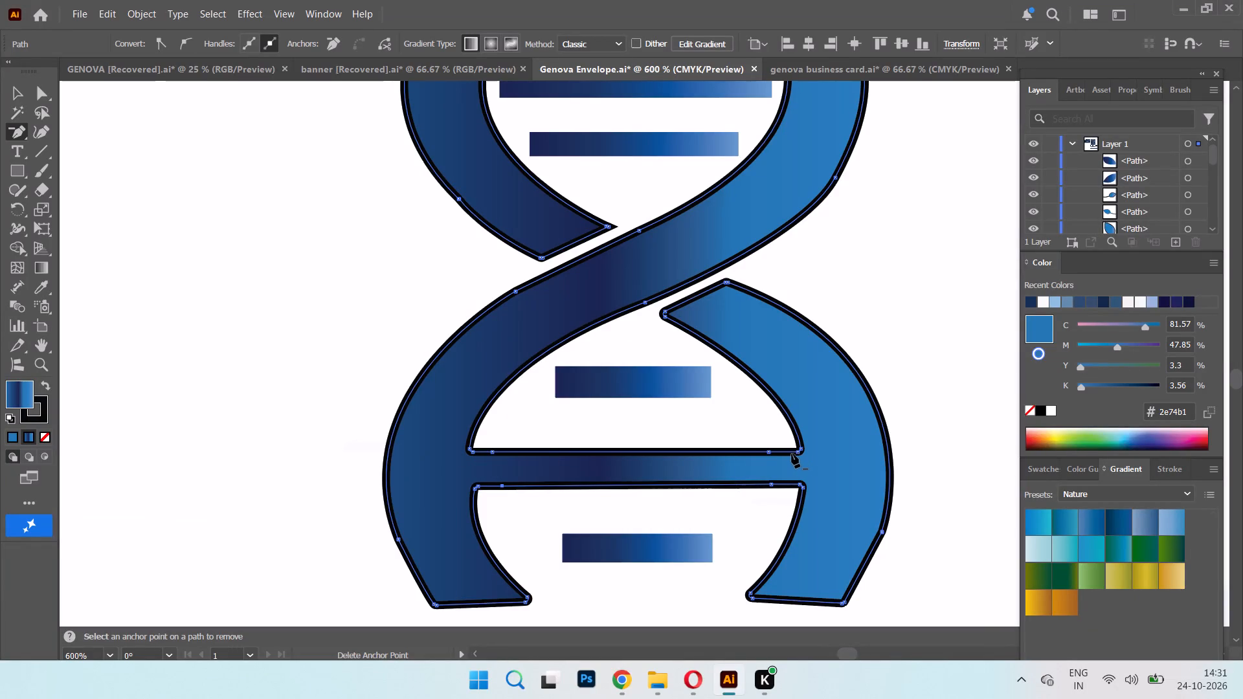
{"action": "left_click", "coordinate": [473, 452]}
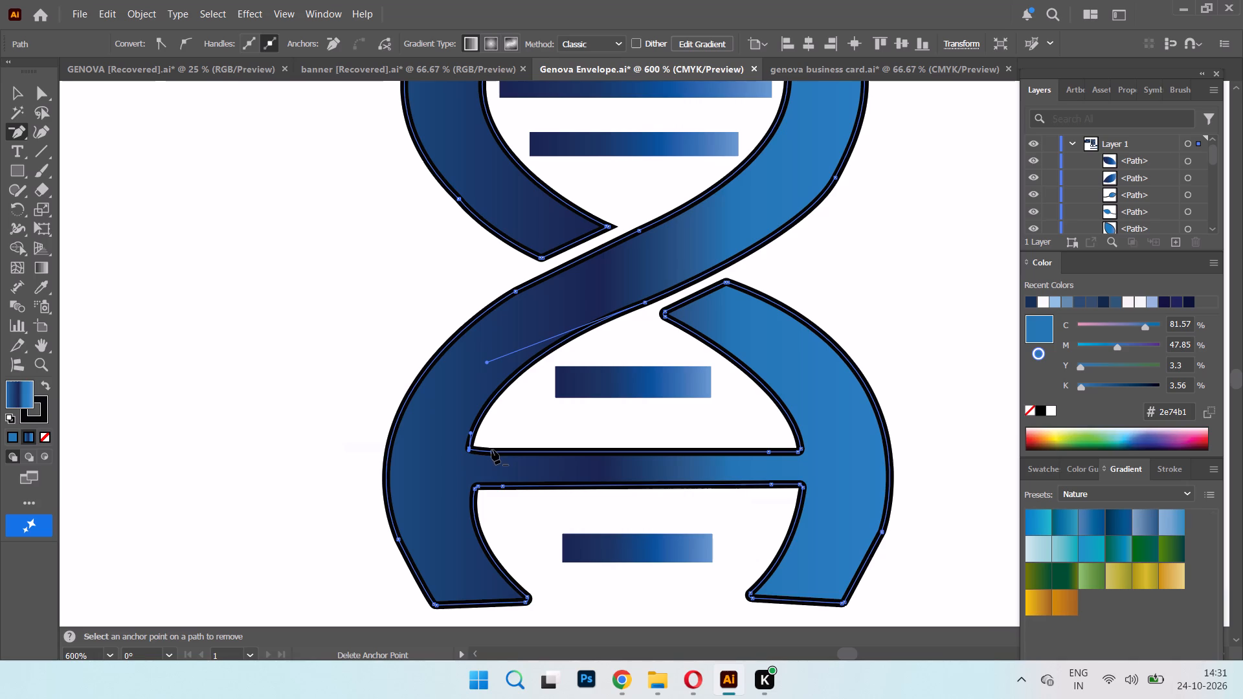
{"action": "left_click", "coordinate": [492, 450]}
{"action": "left_click", "coordinate": [493, 453]}
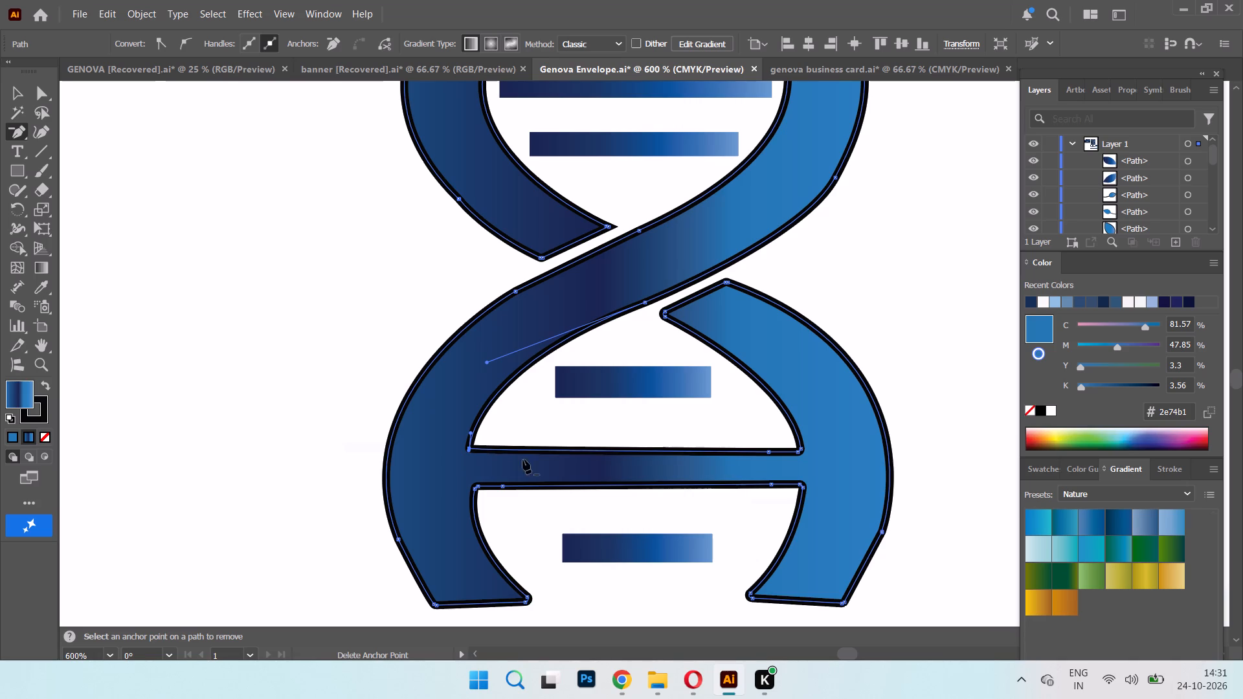
{"action": "left_click", "coordinate": [800, 452]}
{"action": "left_click", "coordinate": [797, 452]}
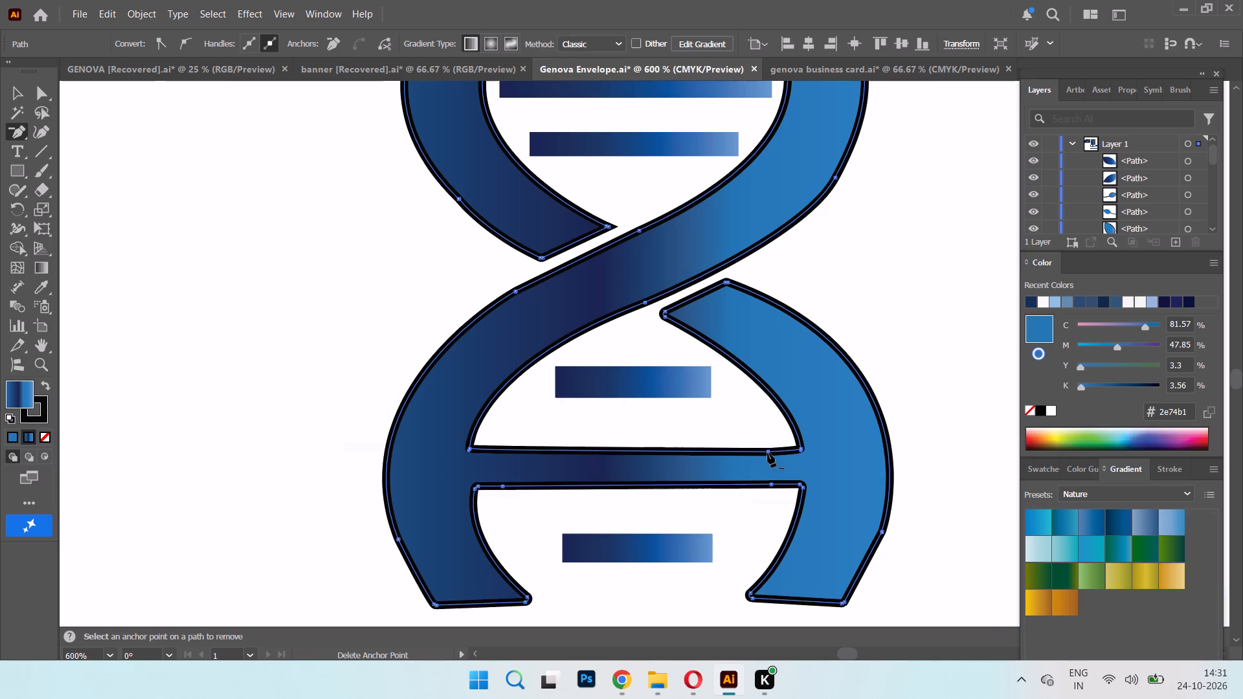
{"action": "left_click", "coordinate": [769, 453]}
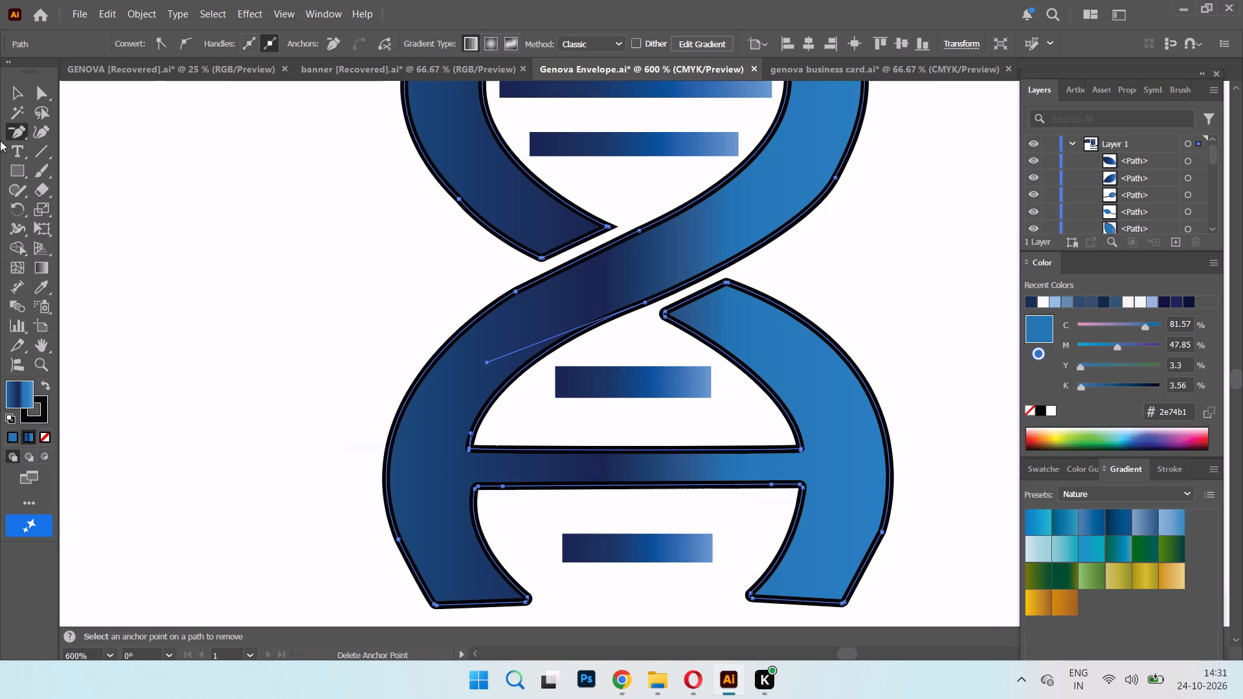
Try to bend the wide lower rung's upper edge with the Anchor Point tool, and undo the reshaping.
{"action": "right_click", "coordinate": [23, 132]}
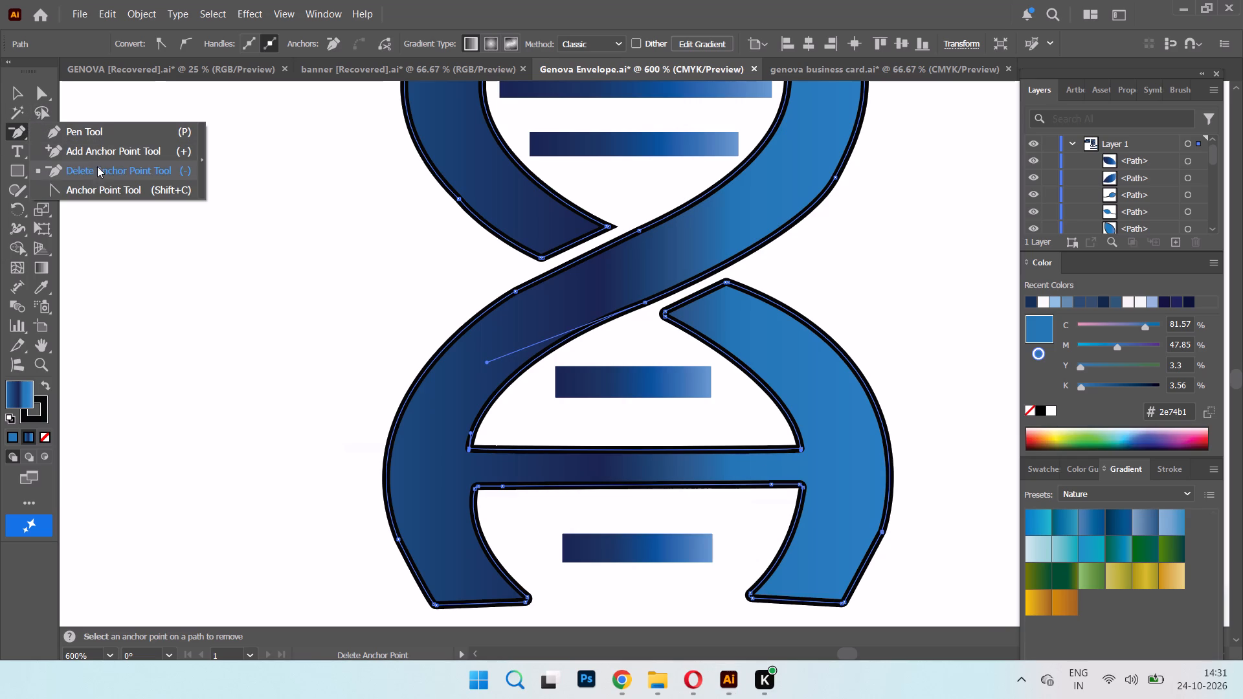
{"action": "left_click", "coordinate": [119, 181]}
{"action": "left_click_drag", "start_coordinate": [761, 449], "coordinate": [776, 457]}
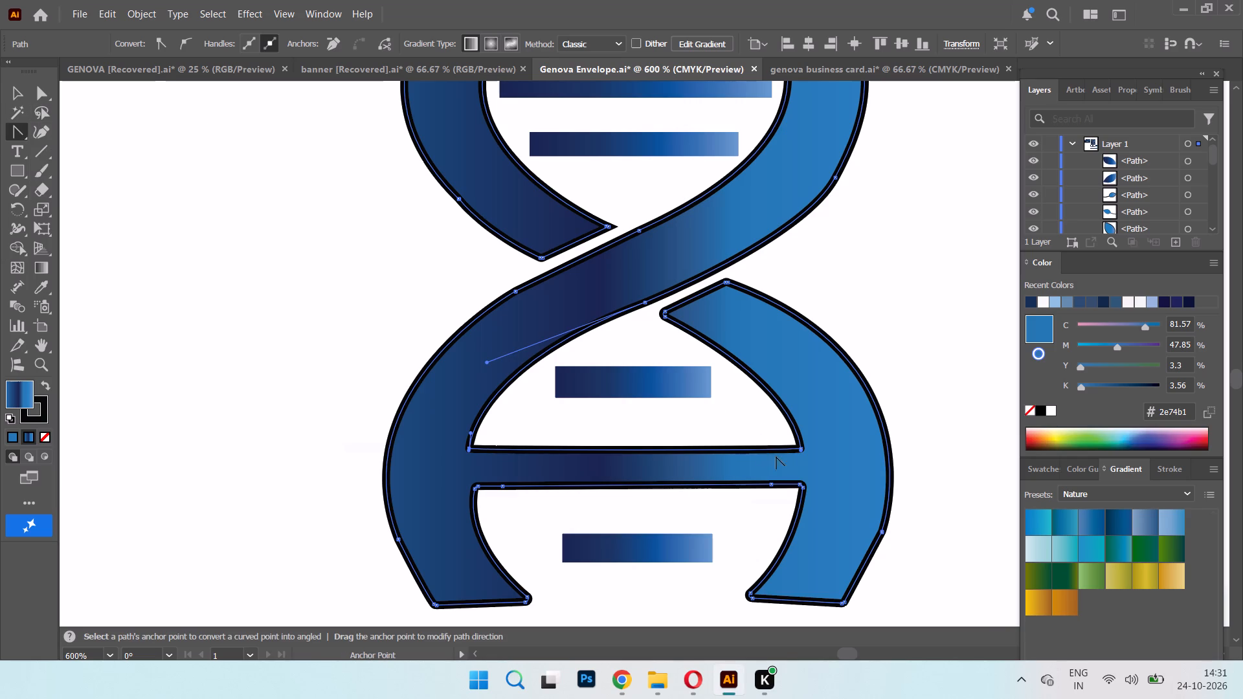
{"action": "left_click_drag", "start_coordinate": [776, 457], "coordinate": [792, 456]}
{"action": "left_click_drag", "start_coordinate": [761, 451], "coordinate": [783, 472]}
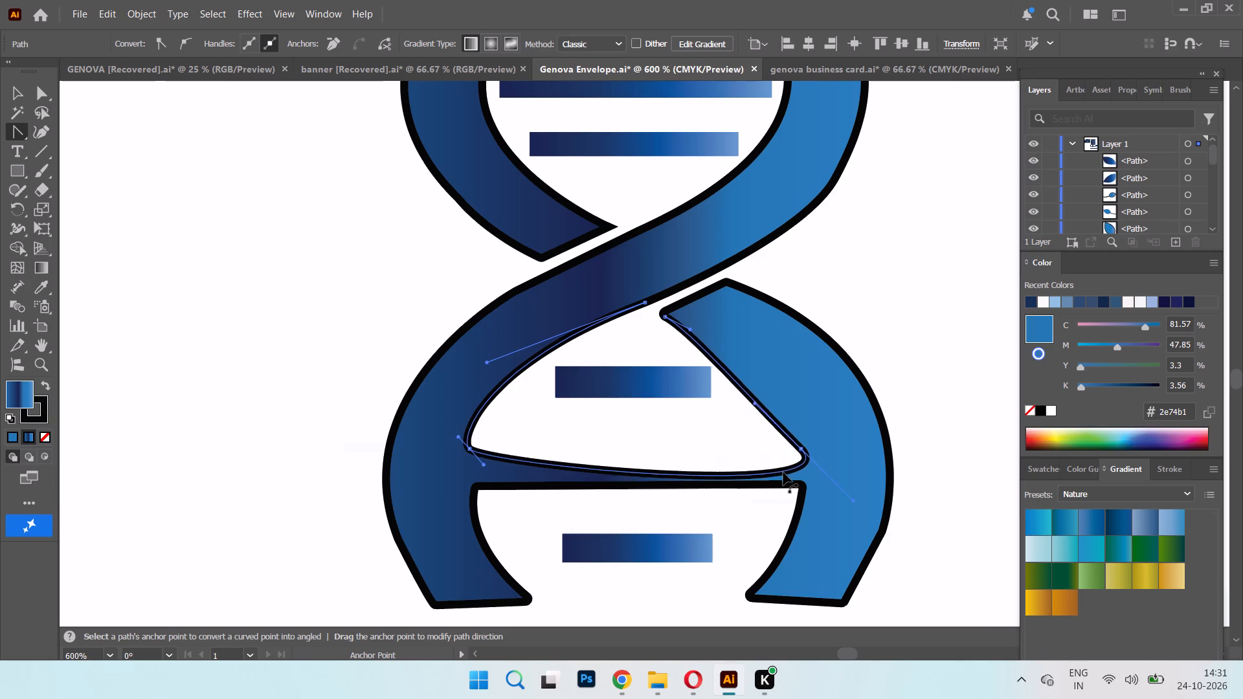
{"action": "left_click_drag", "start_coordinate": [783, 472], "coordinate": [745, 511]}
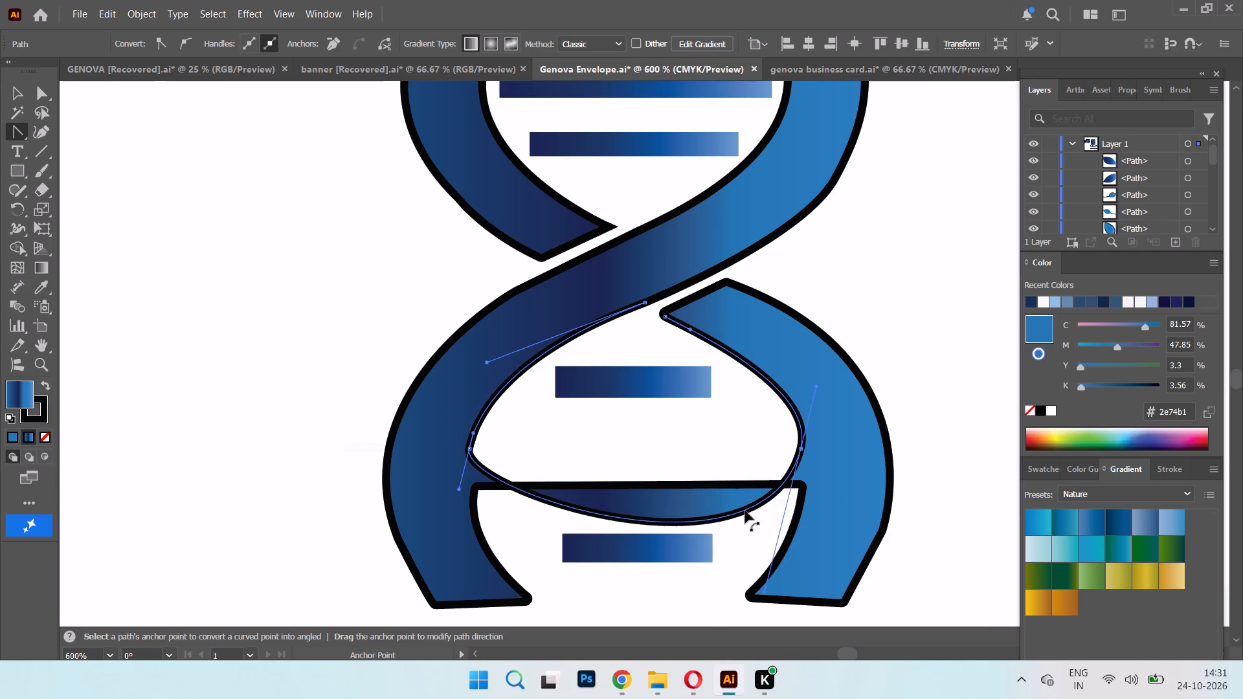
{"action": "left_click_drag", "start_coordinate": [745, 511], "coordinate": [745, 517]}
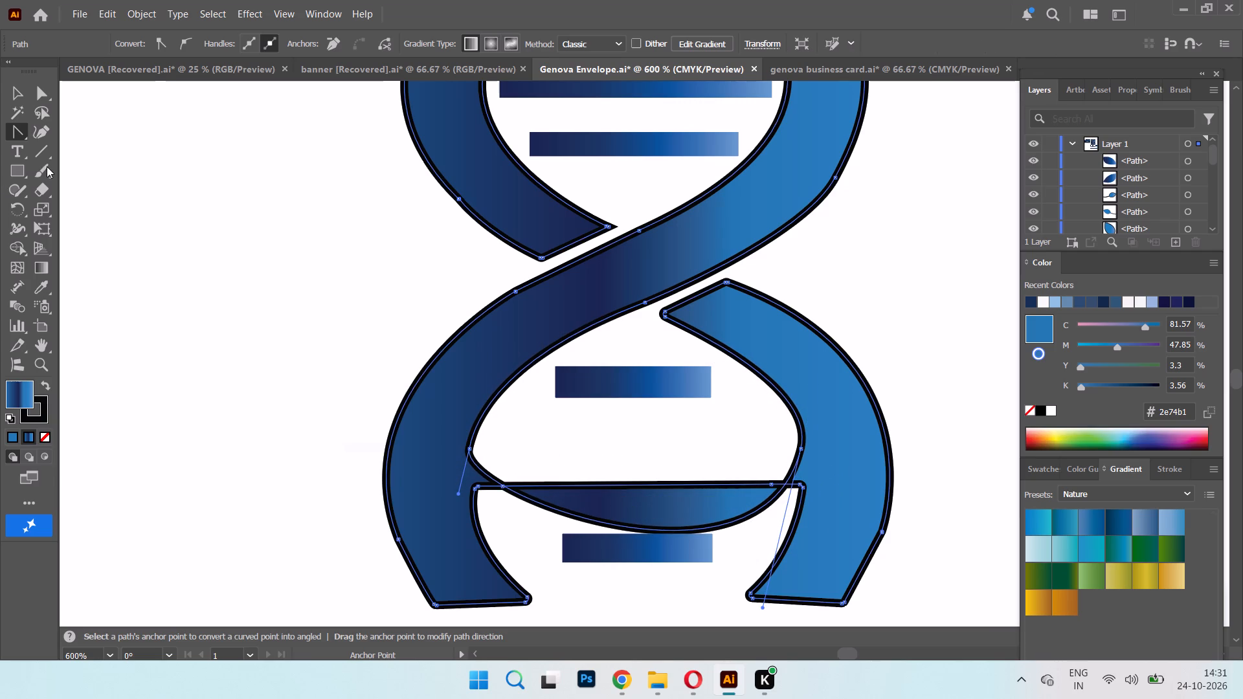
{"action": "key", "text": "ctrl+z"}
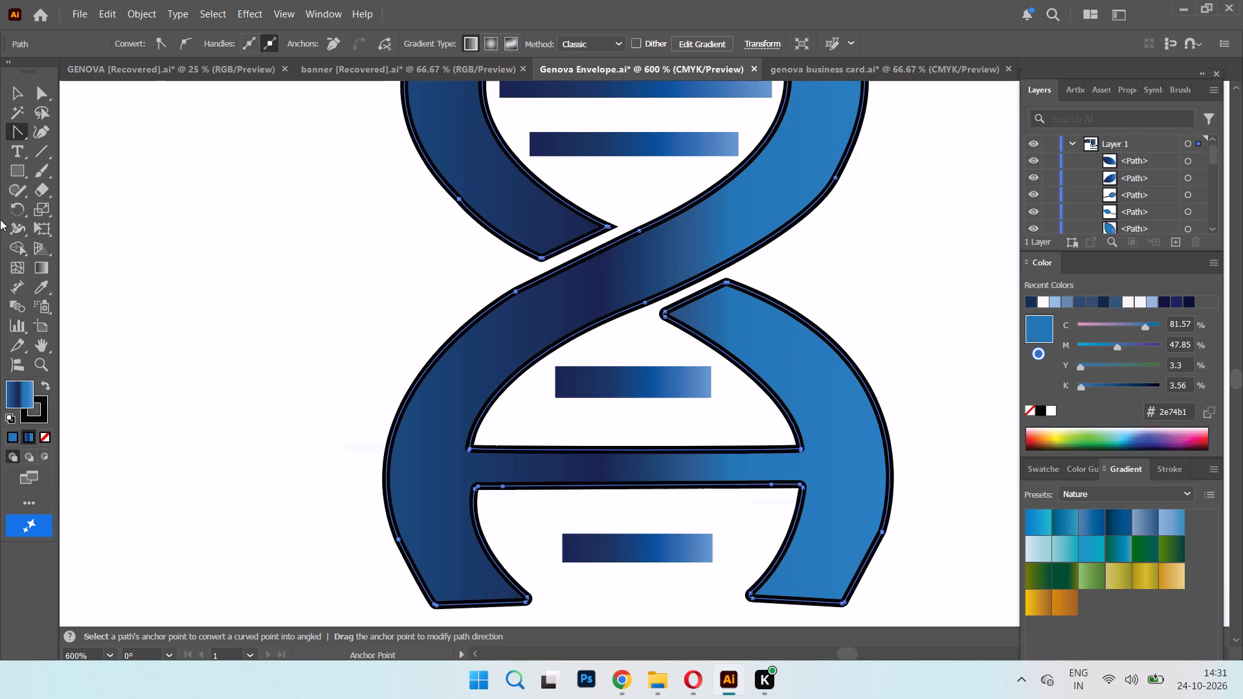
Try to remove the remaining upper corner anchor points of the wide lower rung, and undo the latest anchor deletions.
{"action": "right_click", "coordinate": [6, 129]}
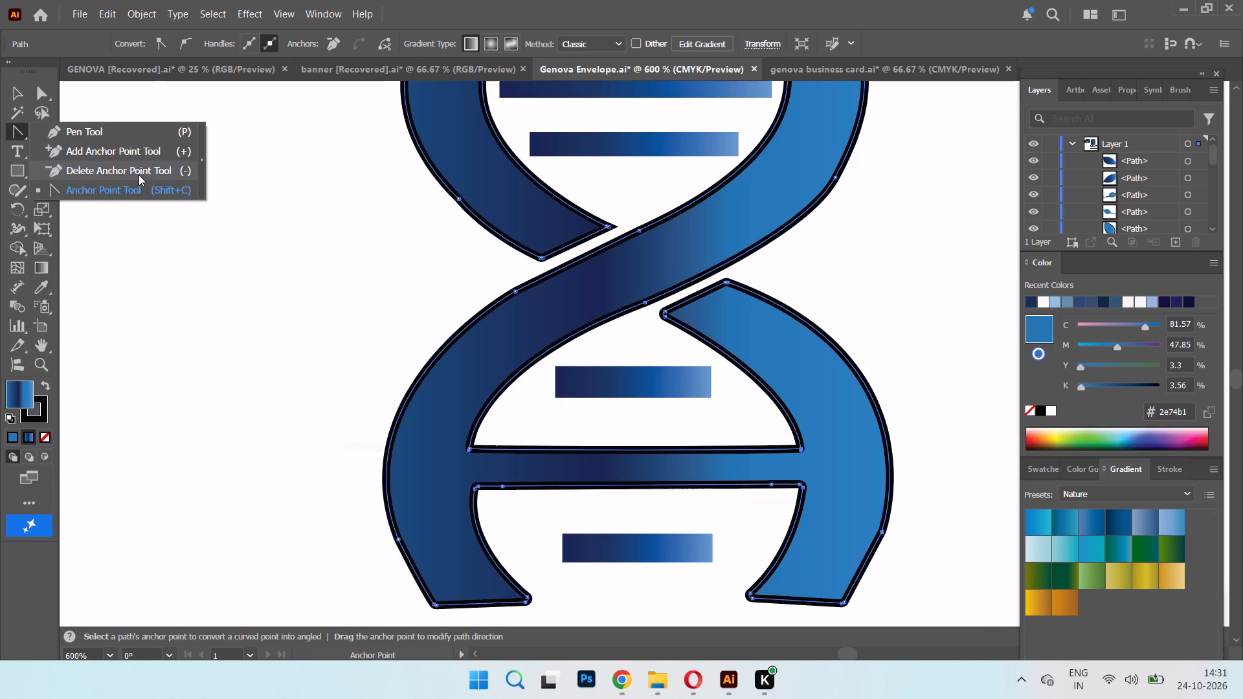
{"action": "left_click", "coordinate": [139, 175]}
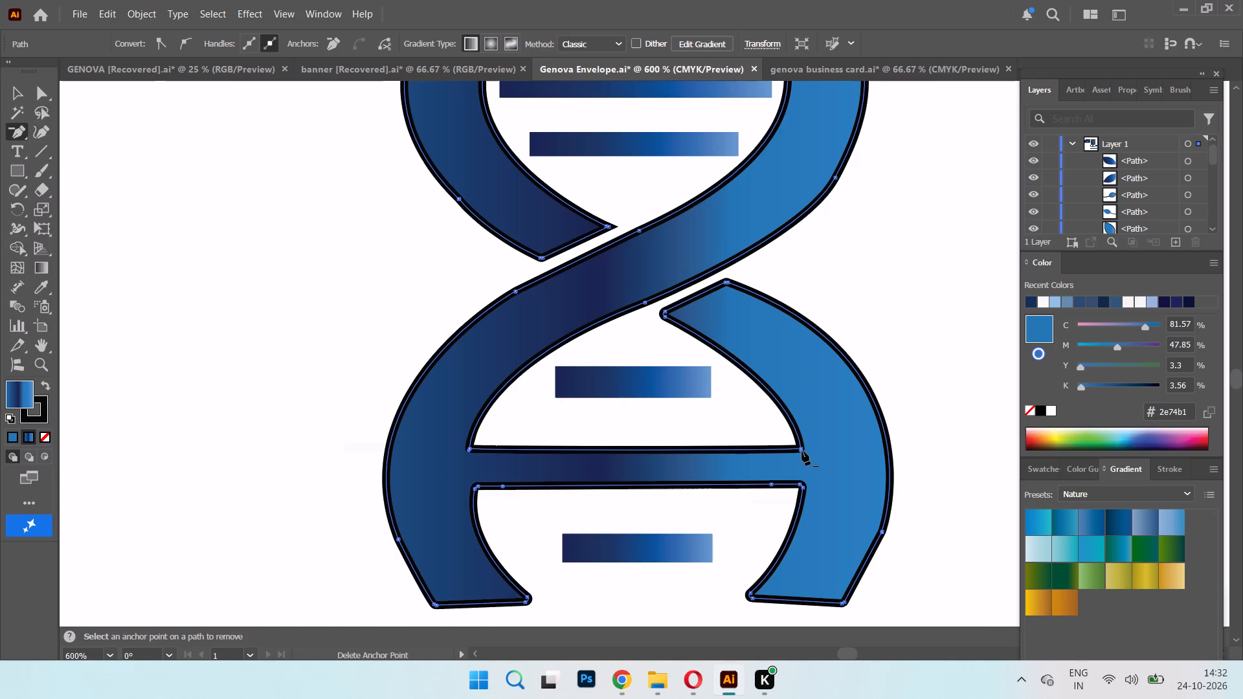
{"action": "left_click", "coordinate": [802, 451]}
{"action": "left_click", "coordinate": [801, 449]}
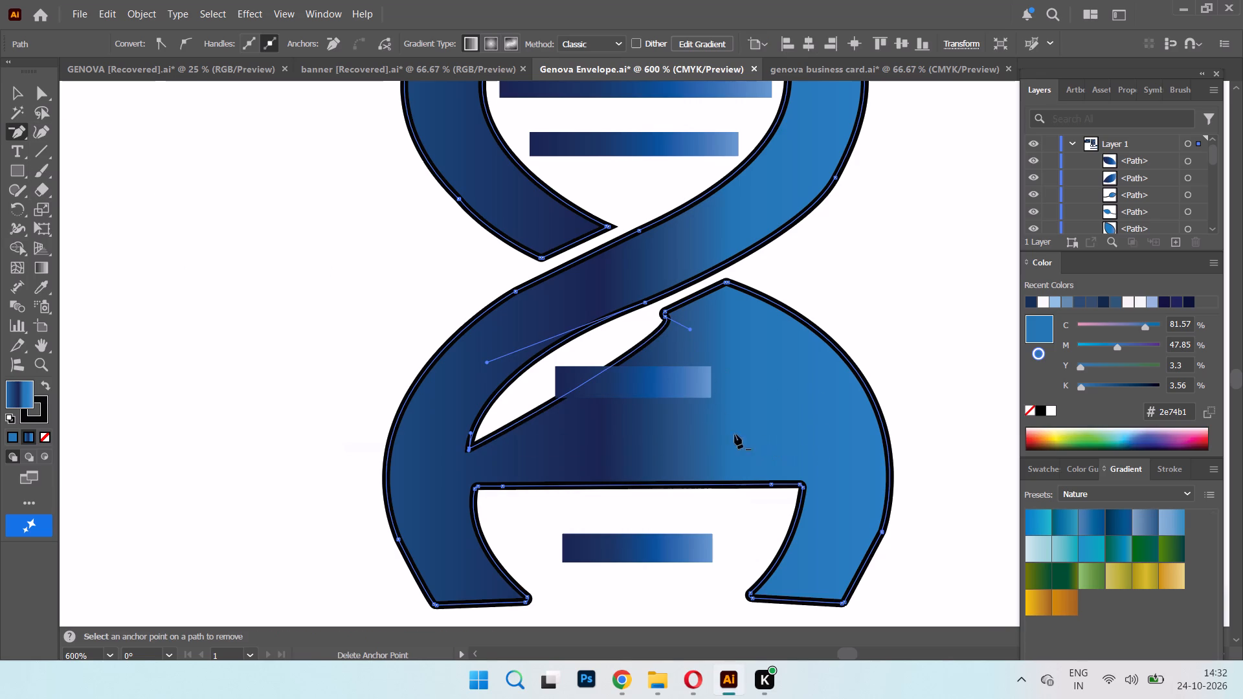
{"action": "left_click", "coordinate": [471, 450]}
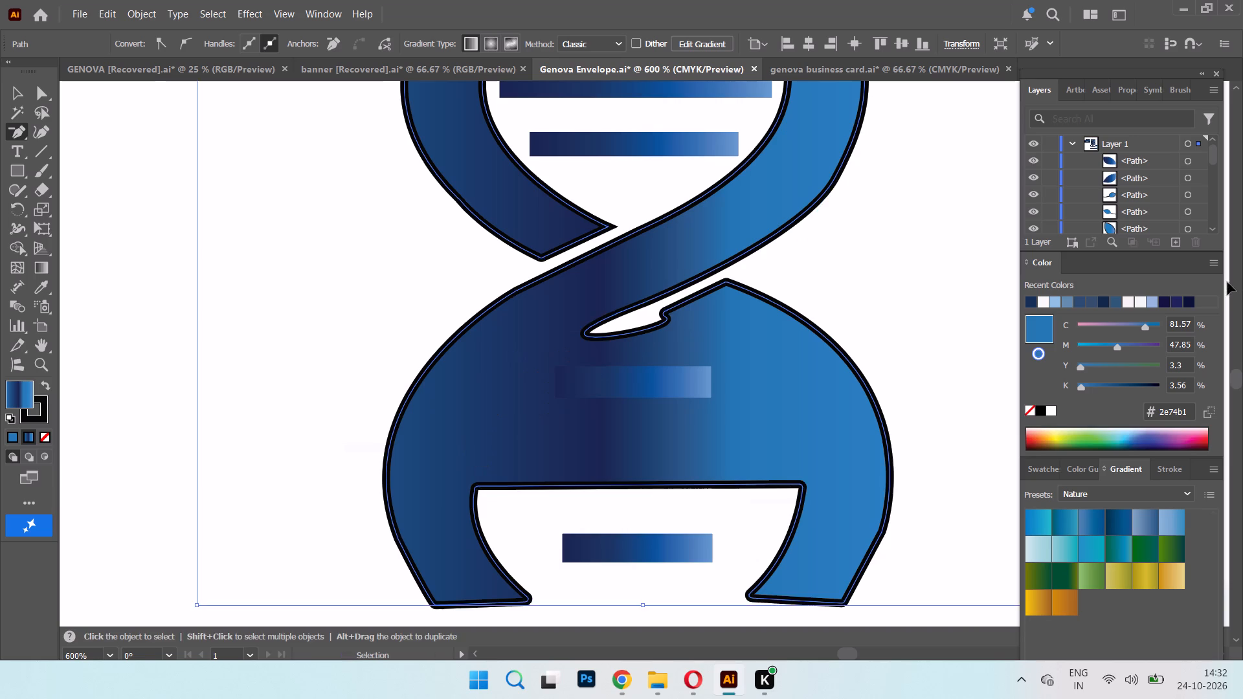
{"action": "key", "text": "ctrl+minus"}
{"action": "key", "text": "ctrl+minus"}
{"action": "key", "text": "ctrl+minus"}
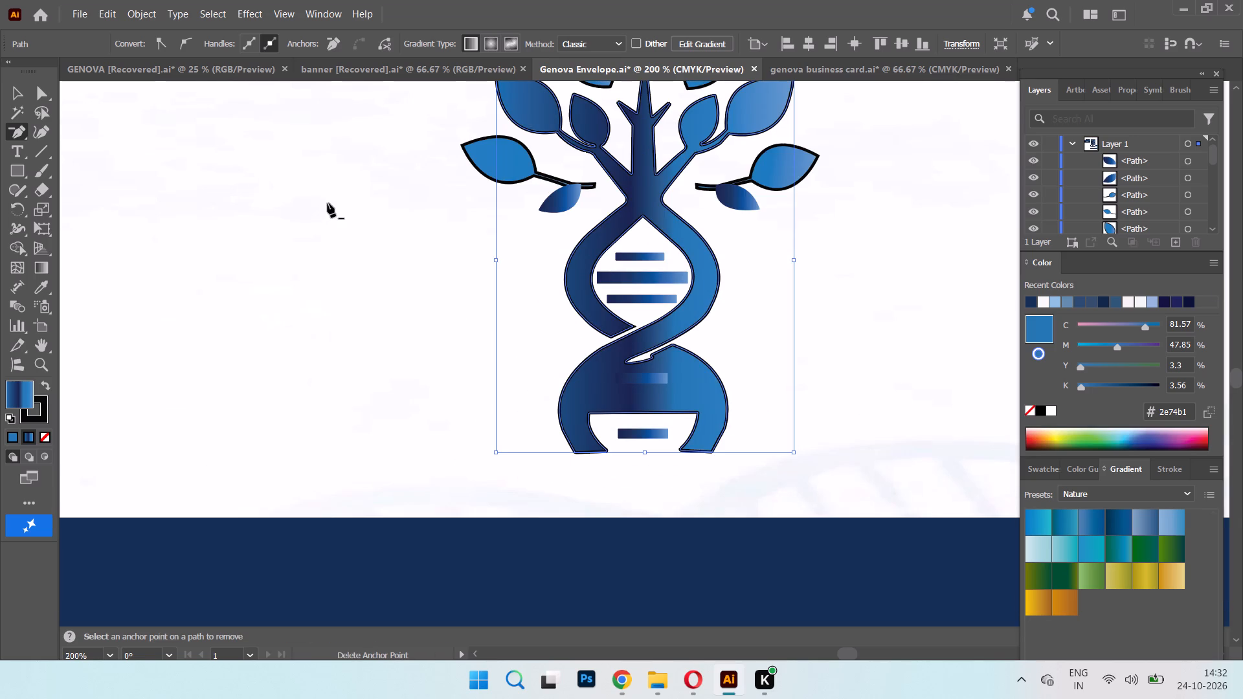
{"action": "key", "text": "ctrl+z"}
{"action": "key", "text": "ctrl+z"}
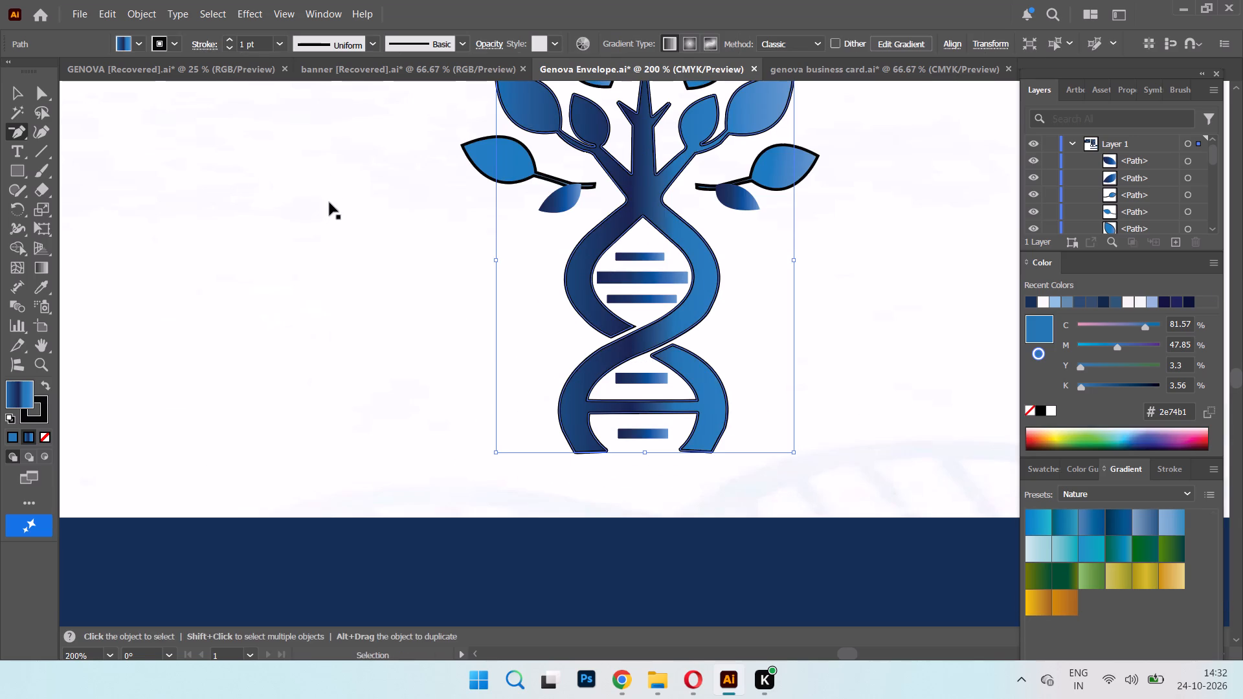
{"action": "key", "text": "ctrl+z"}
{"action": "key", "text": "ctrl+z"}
Move the letterhead's white background image slightly to the right behind the tree logo.
{"action": "left_click", "coordinate": [27, 89], "text": "ctrl"}
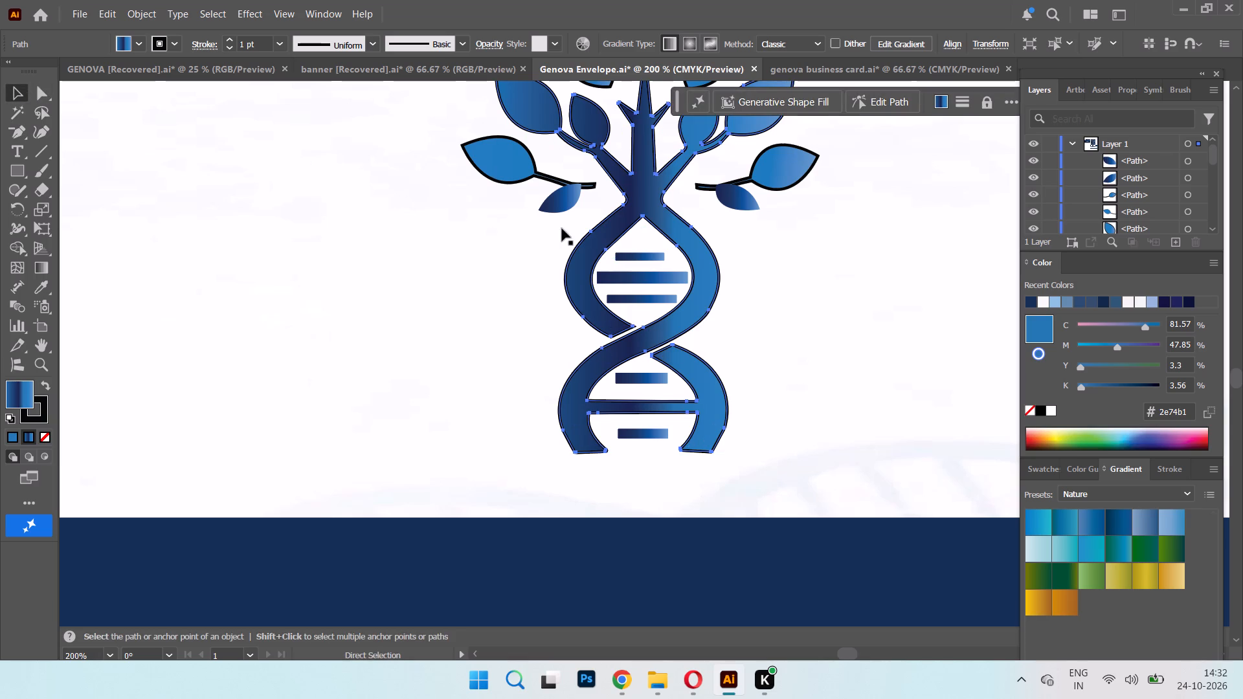
{"action": "left_click_drag", "start_coordinate": [562, 228], "coordinate": [610, 232]}
{"action": "key", "text": "ctrl+alt+0"}
{"action": "key", "text": "ctrl+alt+0"}
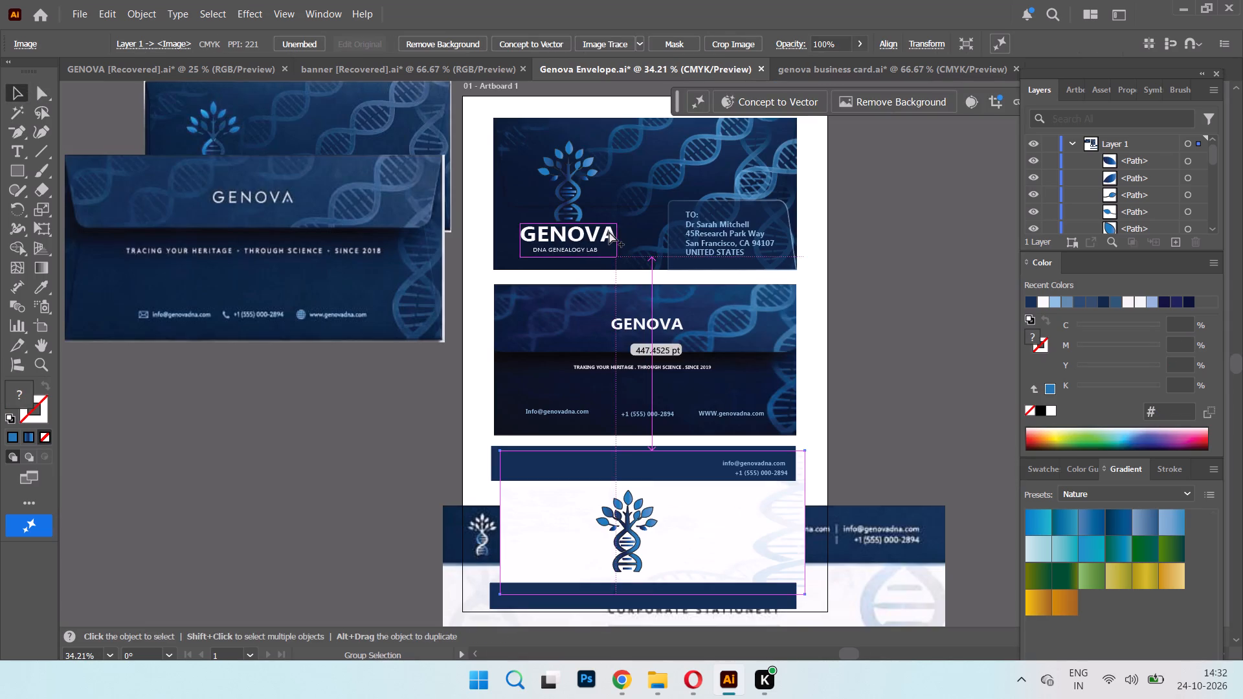
Move the letterhead reference image off the artboard's letterhead, up over the lower part of the back envelope reference.
{"action": "left_click_drag", "start_coordinate": [479, 530], "coordinate": [187, 320]}
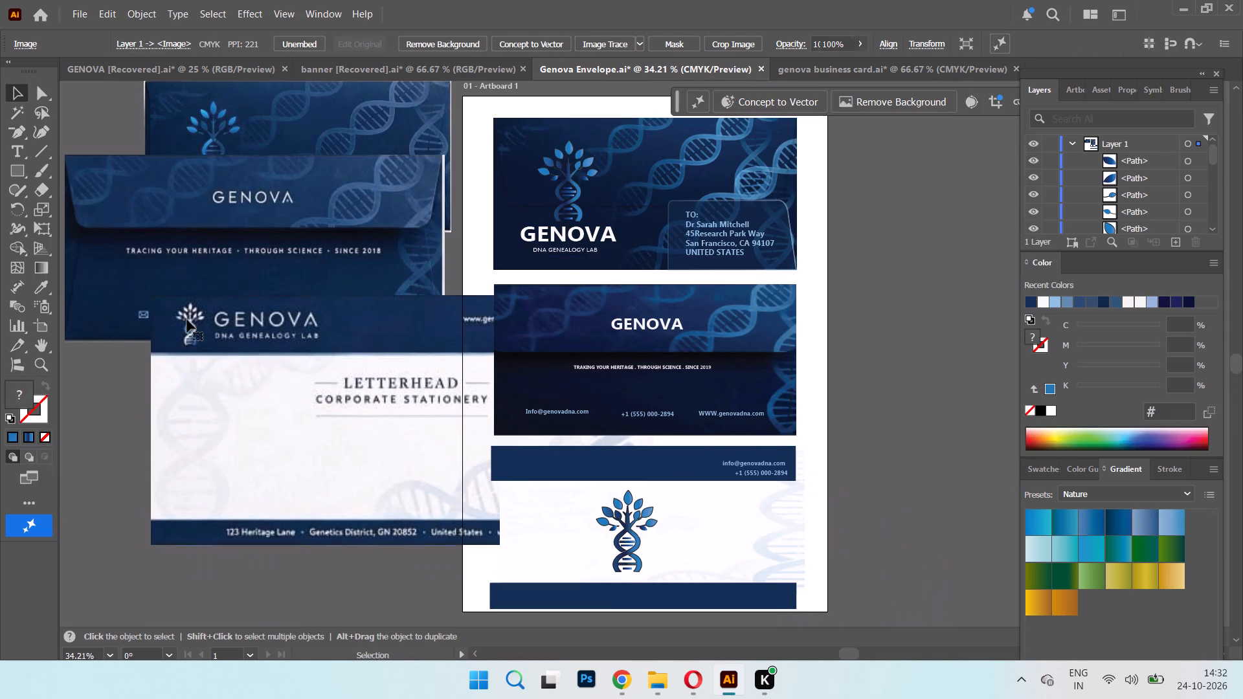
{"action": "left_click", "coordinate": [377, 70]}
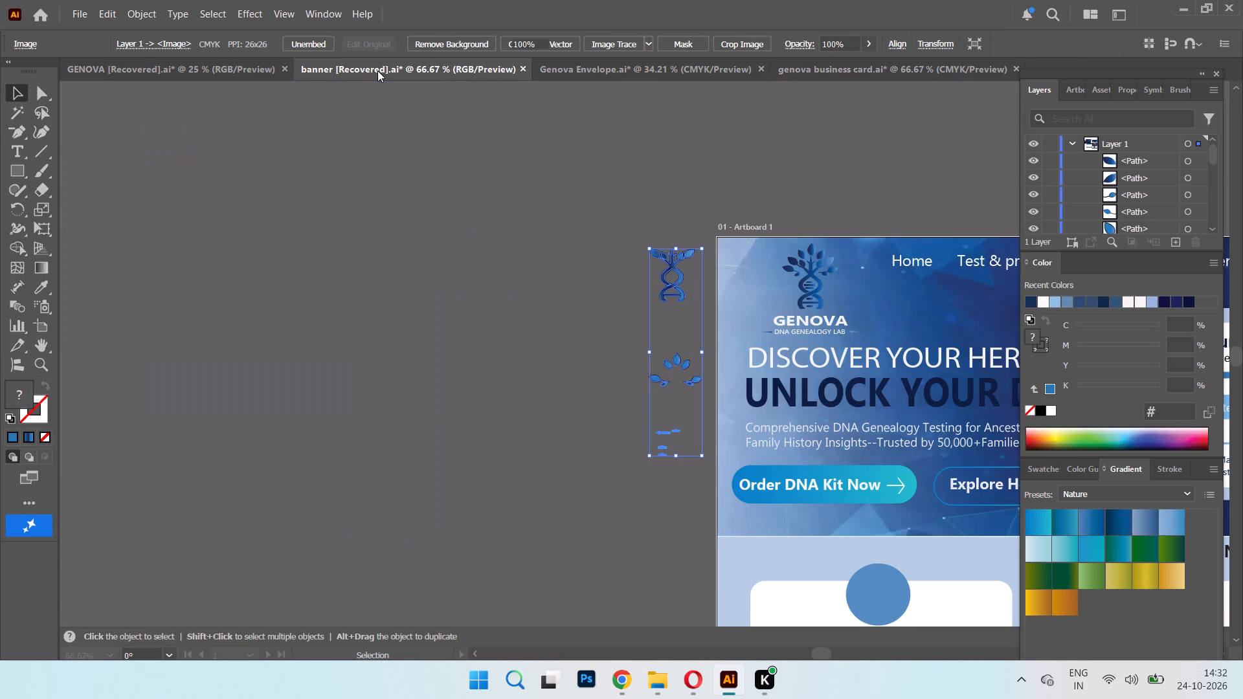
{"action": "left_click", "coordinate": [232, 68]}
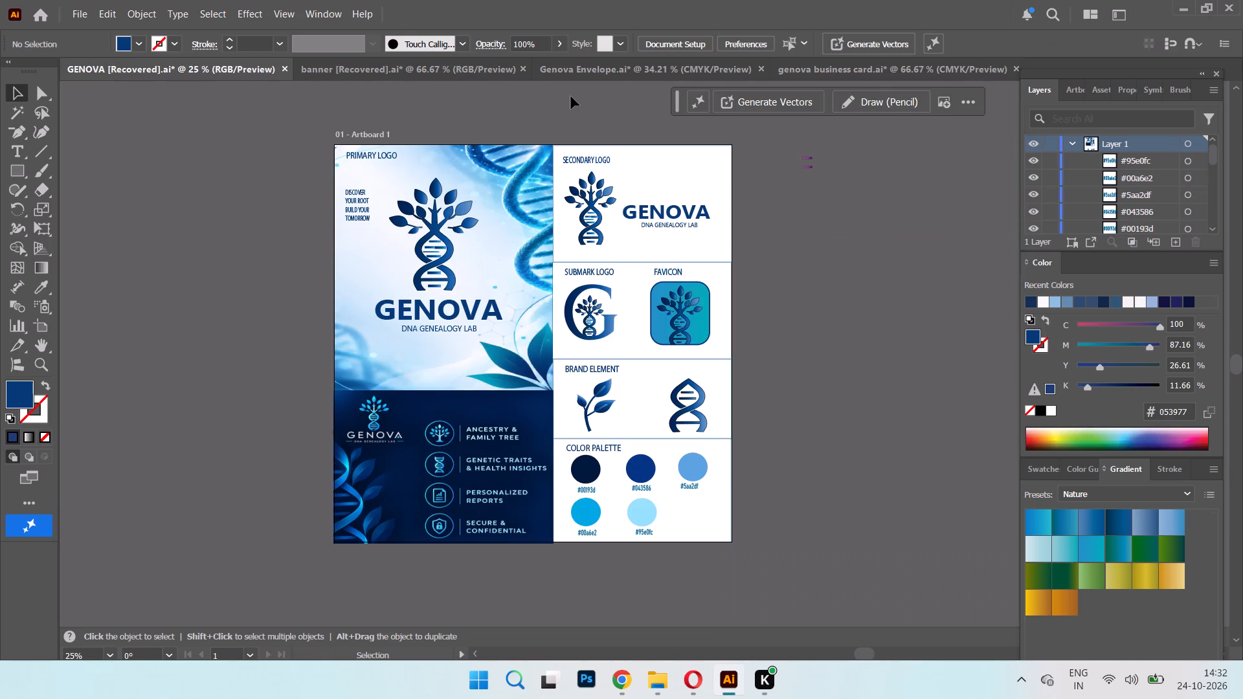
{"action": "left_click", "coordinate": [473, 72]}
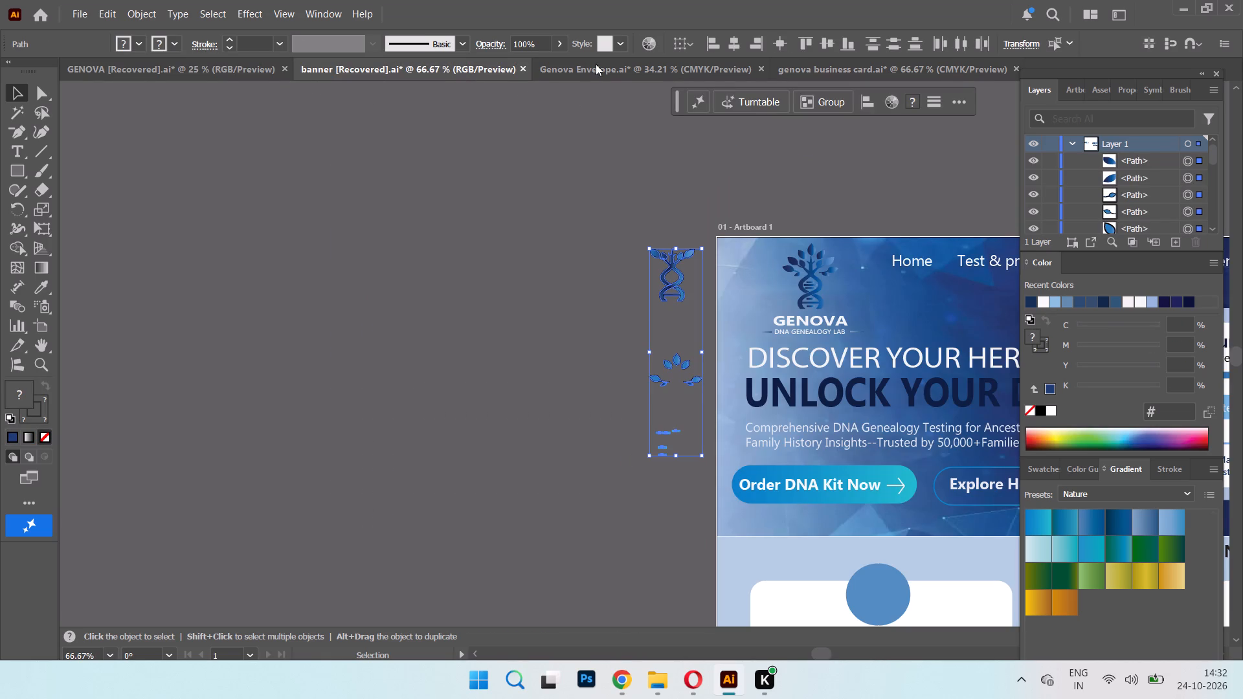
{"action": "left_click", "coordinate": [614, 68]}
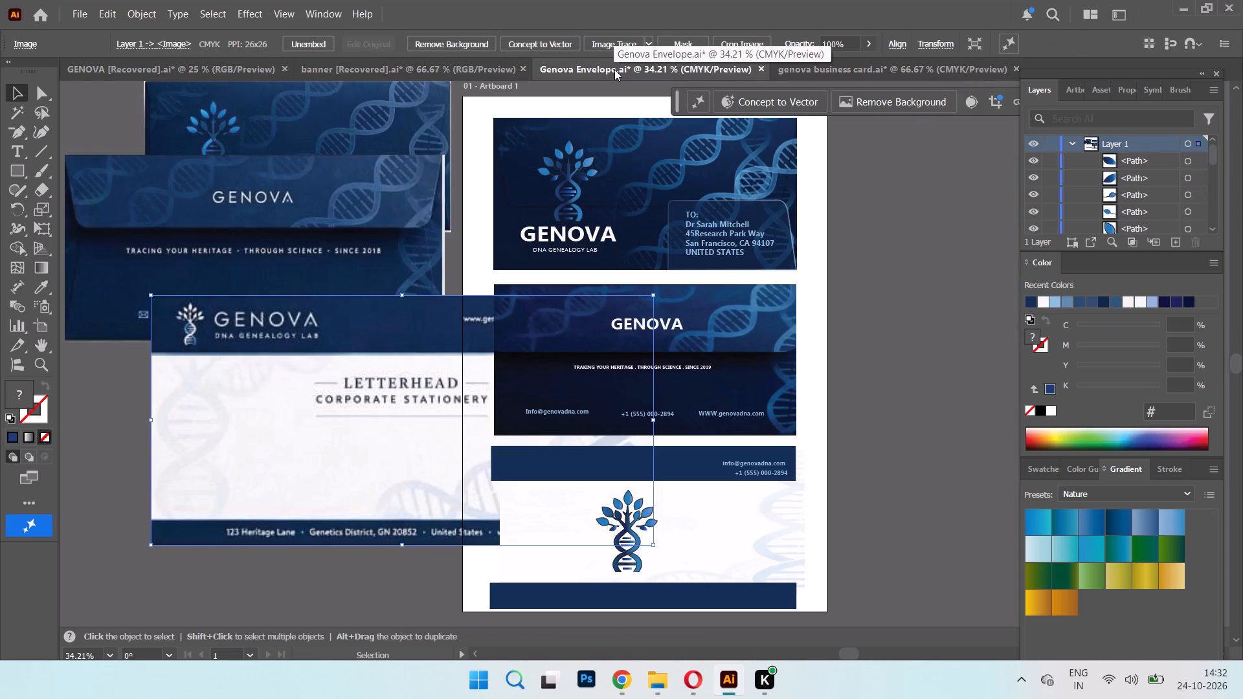
Enlarge the letterhead reference image and reposition it below the back envelope reference, beside the letterhead being built.
{"action": "left_click_drag", "start_coordinate": [235, 346], "coordinate": [243, 425]}
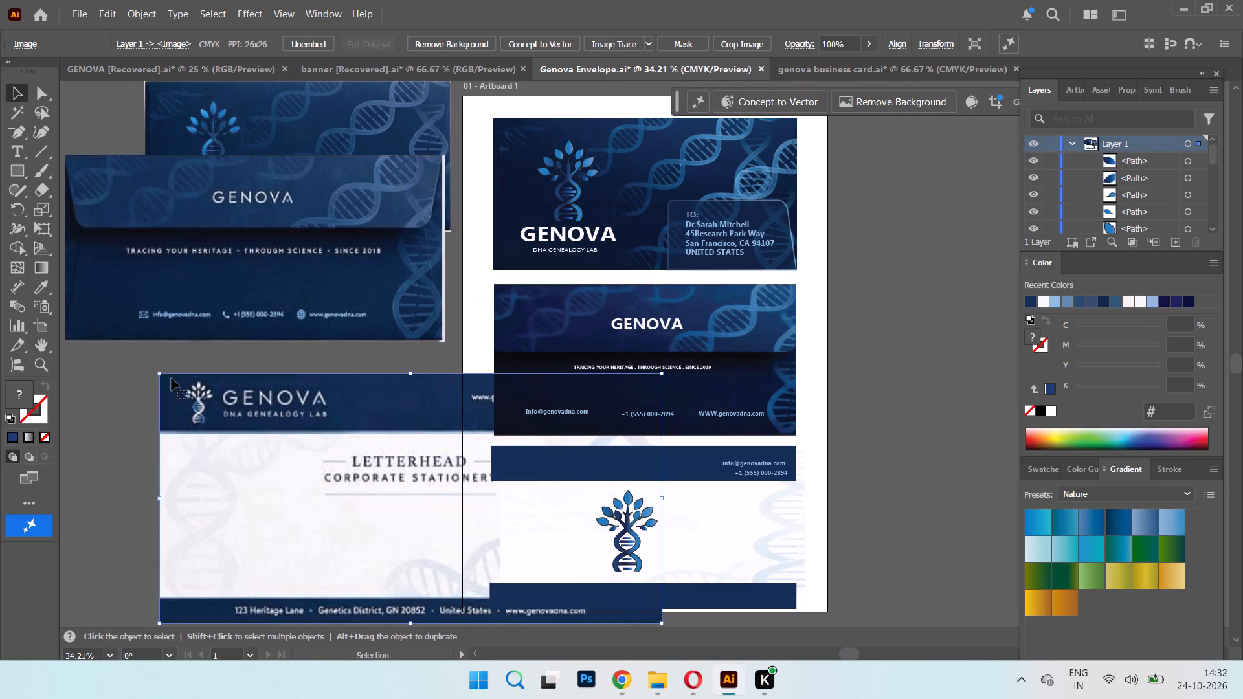
{"action": "left_click_drag", "start_coordinate": [157, 372], "coordinate": [77, 303]}
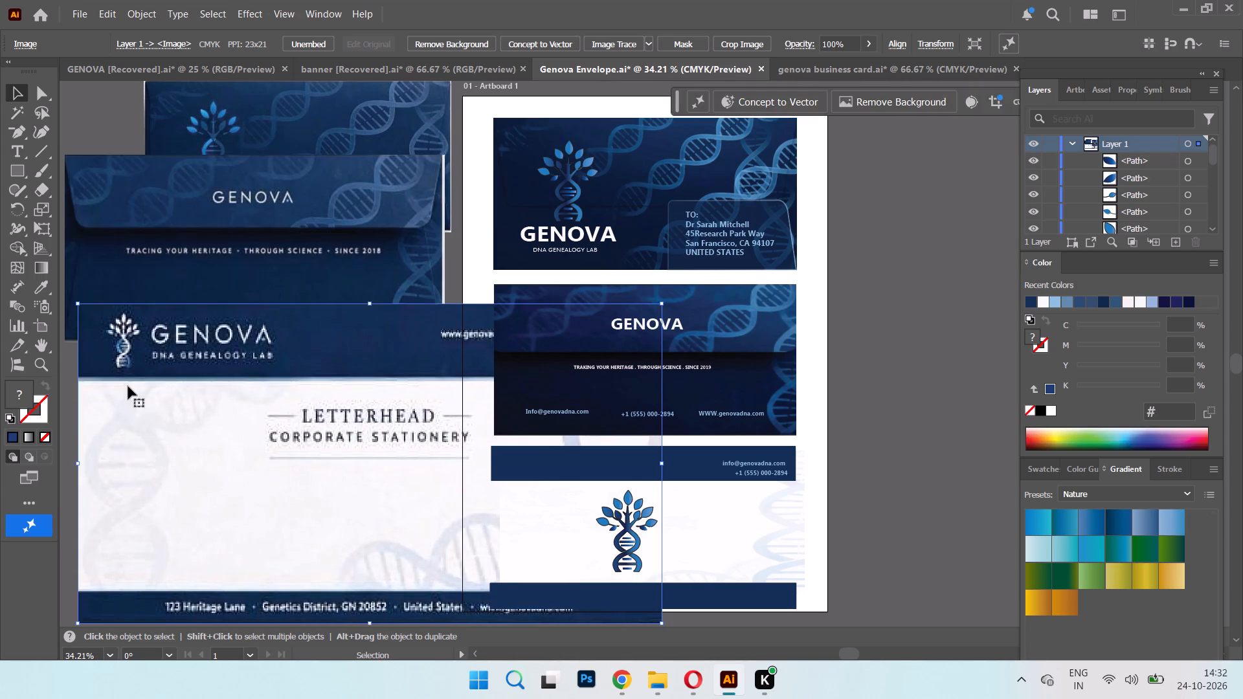
{"action": "left_click_drag", "start_coordinate": [128, 386], "coordinate": [170, 468]}
{"action": "left_click_drag", "start_coordinate": [120, 384], "coordinate": [120, 385]}
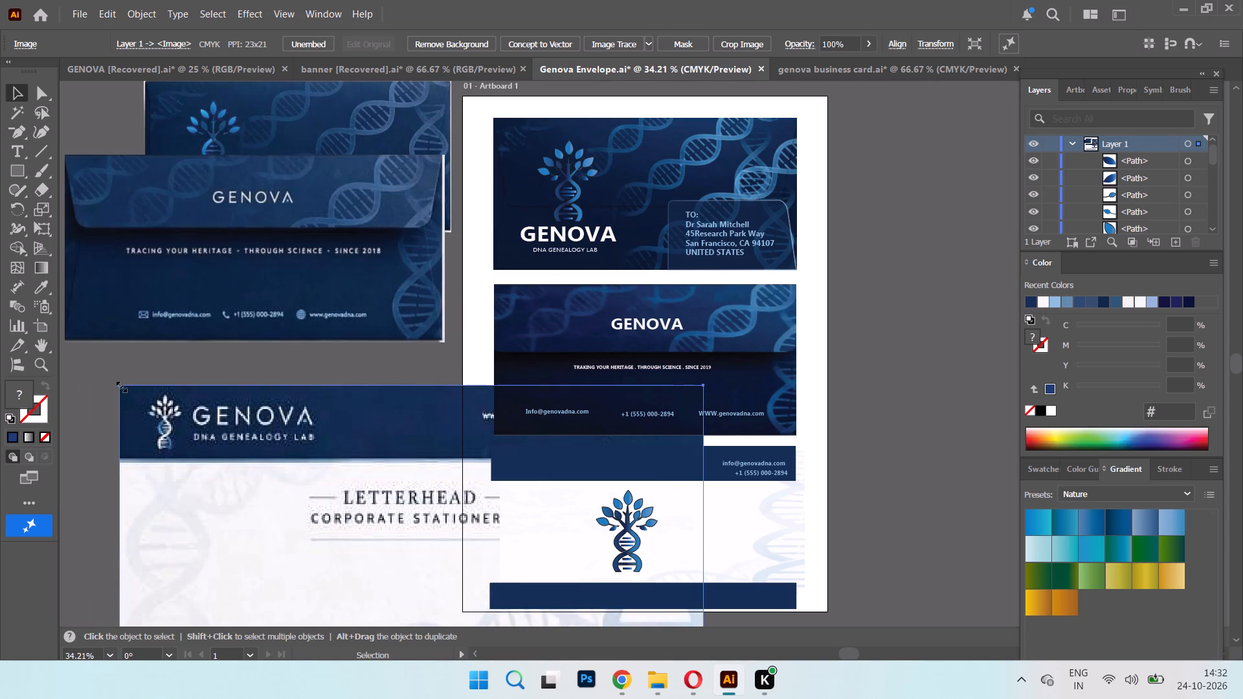
{"action": "left_click_drag", "start_coordinate": [120, 385], "coordinate": [17, 302]}
{"action": "left_click_drag", "start_coordinate": [103, 353], "coordinate": [300, 474]}
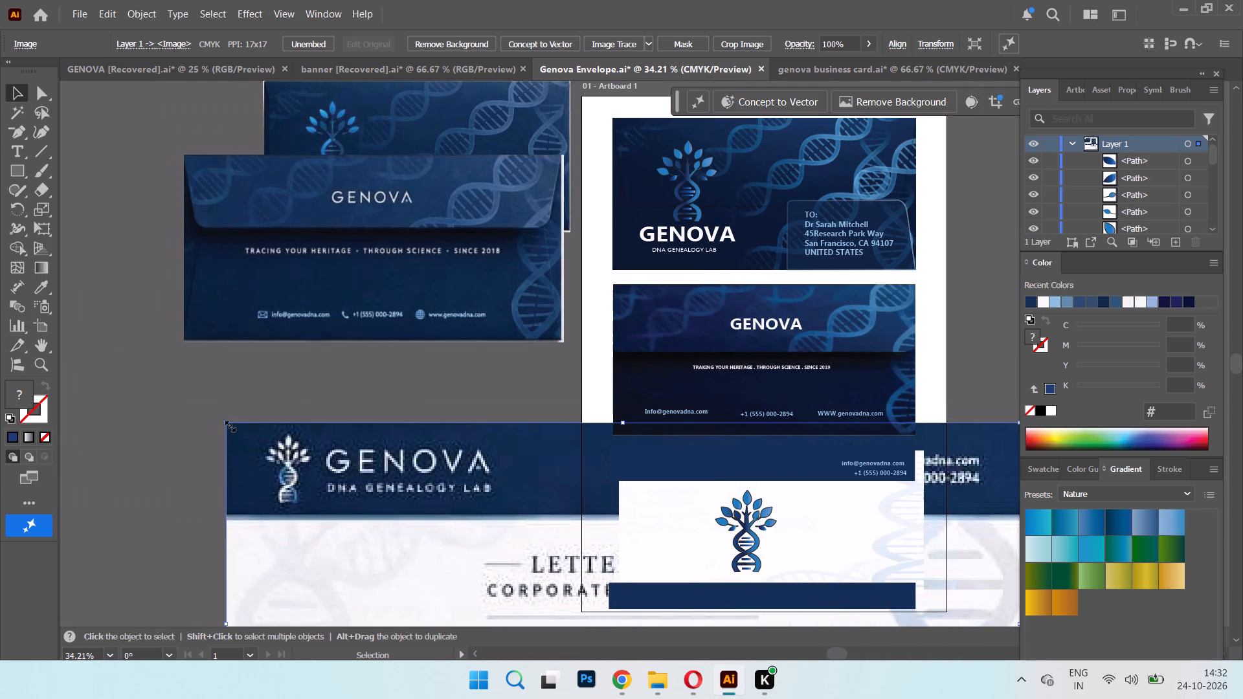
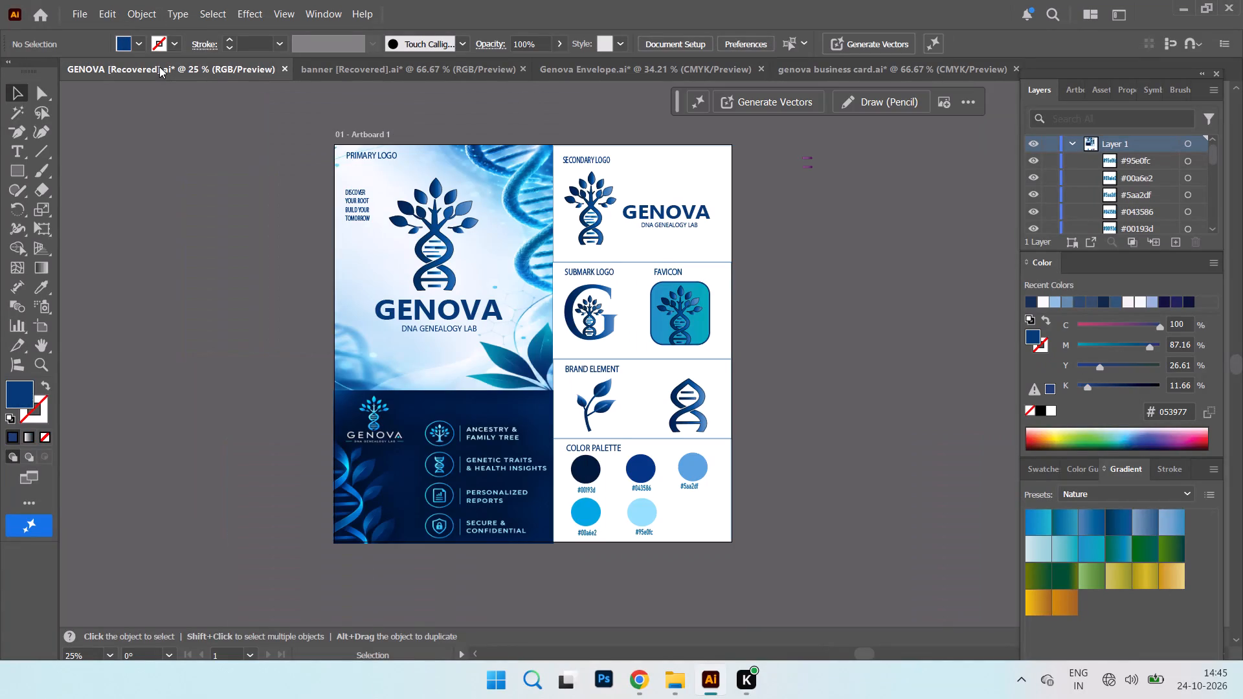
In the banner document, set the "Get Your DNA Kit" button text to 18 pt.
{"action": "left_click", "coordinate": [400, 61]}
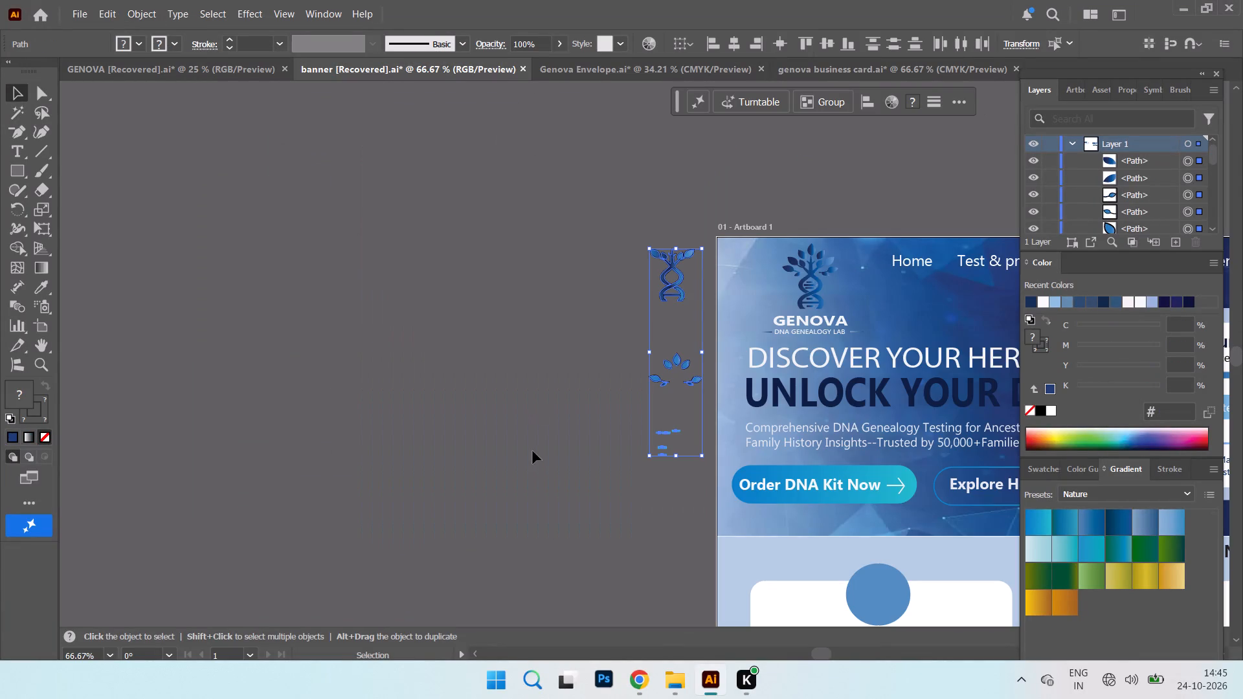
{"action": "left_click_drag", "start_coordinate": [812, 656], "coordinate": [834, 656]}
{"action": "scroll", "coordinate": [792, 526], "scroll_direction": "down", "scroll_amount": 12}
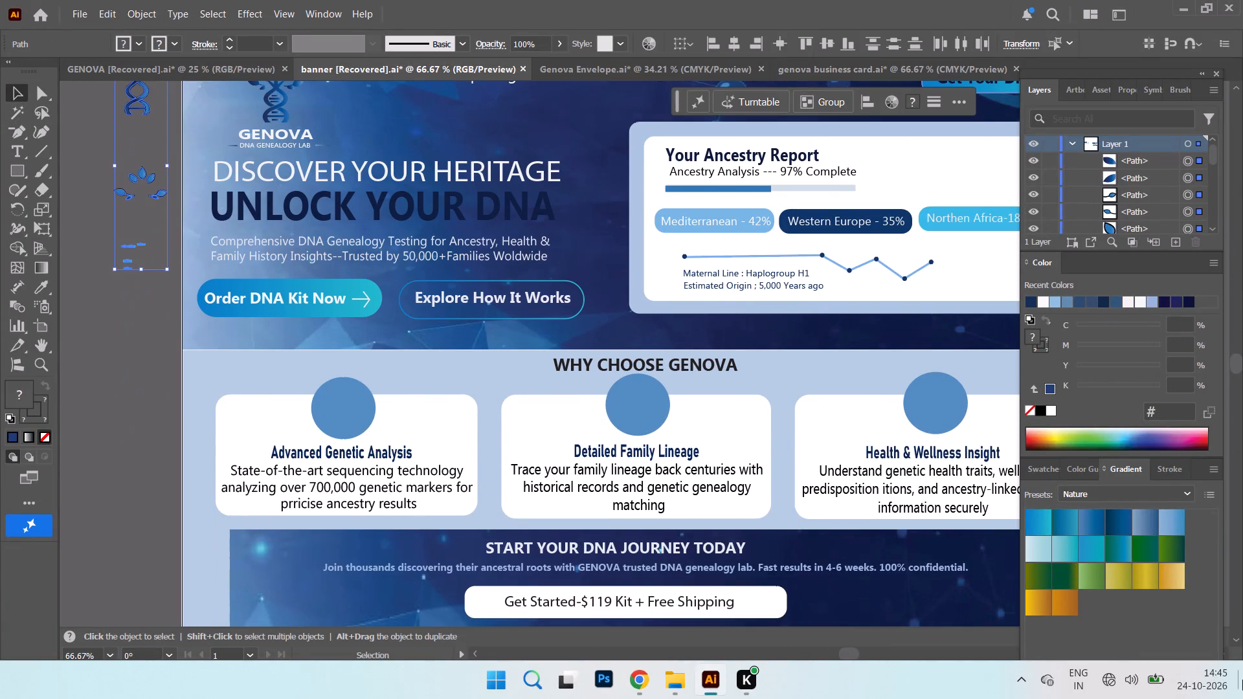
{"action": "key", "text": "ctrl+minus"}
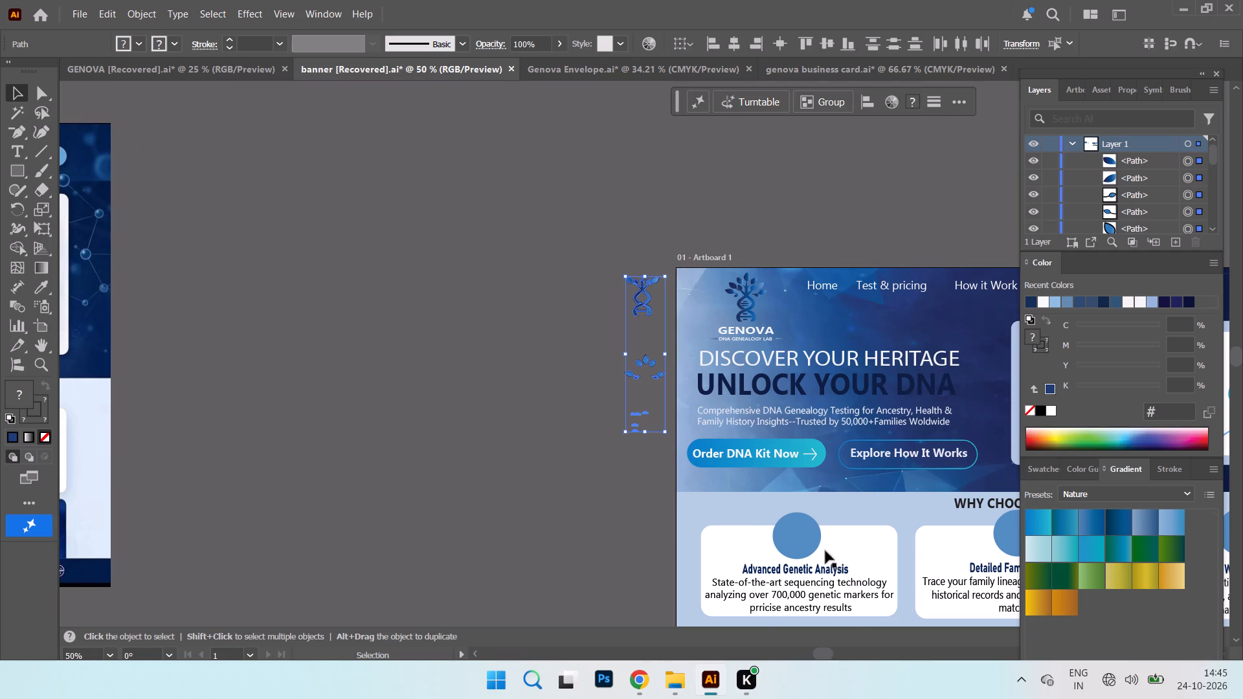
{"action": "left_click_drag", "start_coordinate": [829, 654], "coordinate": [858, 660]}
{"action": "scroll", "coordinate": [833, 614], "scroll_direction": "down", "scroll_amount": 5}
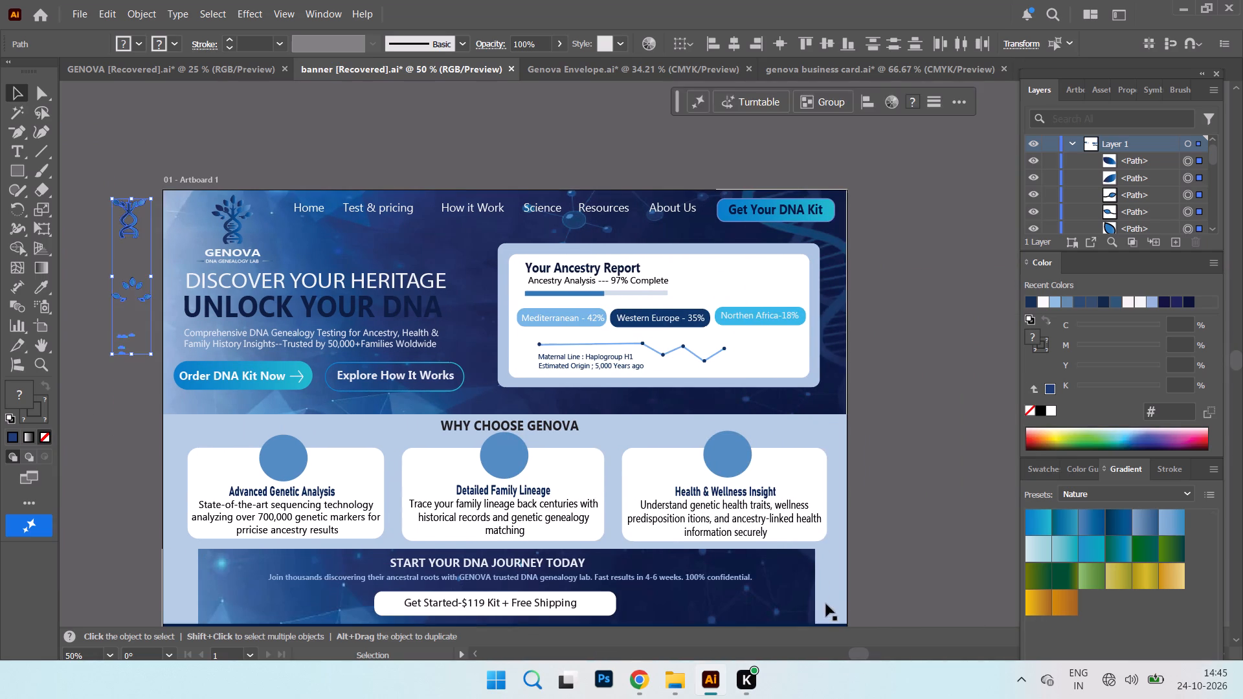
{"action": "scroll", "coordinate": [847, 579], "scroll_direction": "down", "scroll_amount": 5}
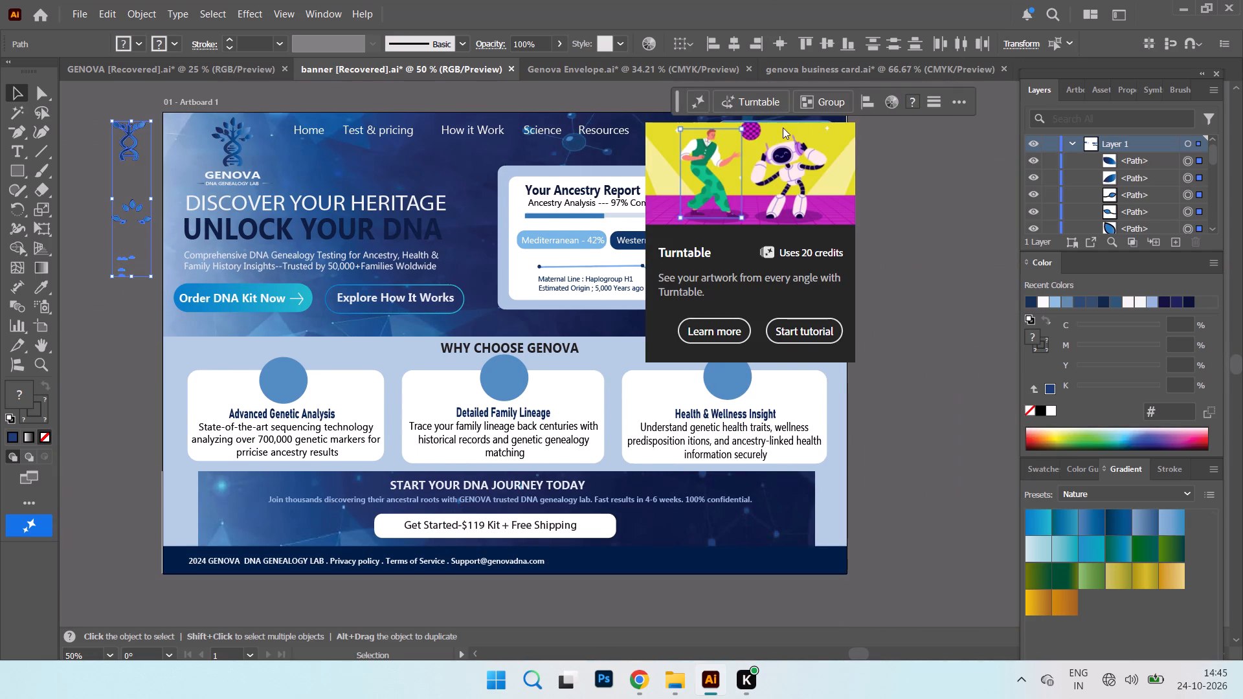
{"action": "left_click", "coordinate": [803, 135]}
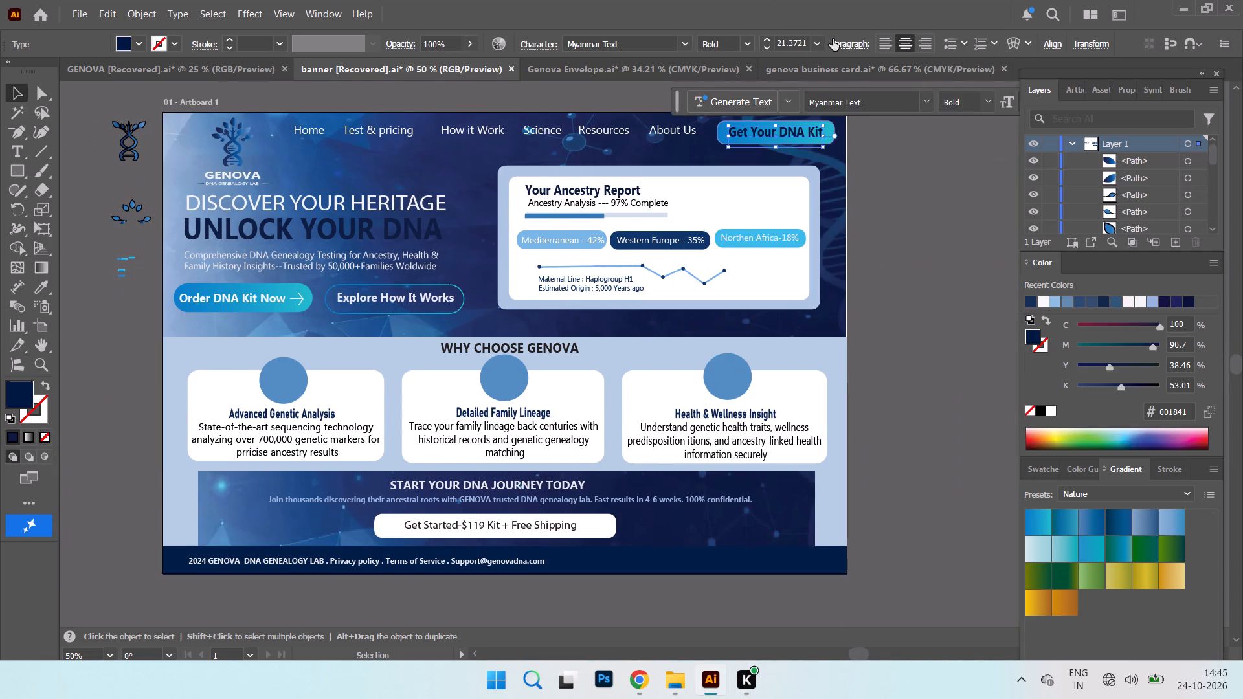
{"action": "left_click", "coordinate": [820, 43]}
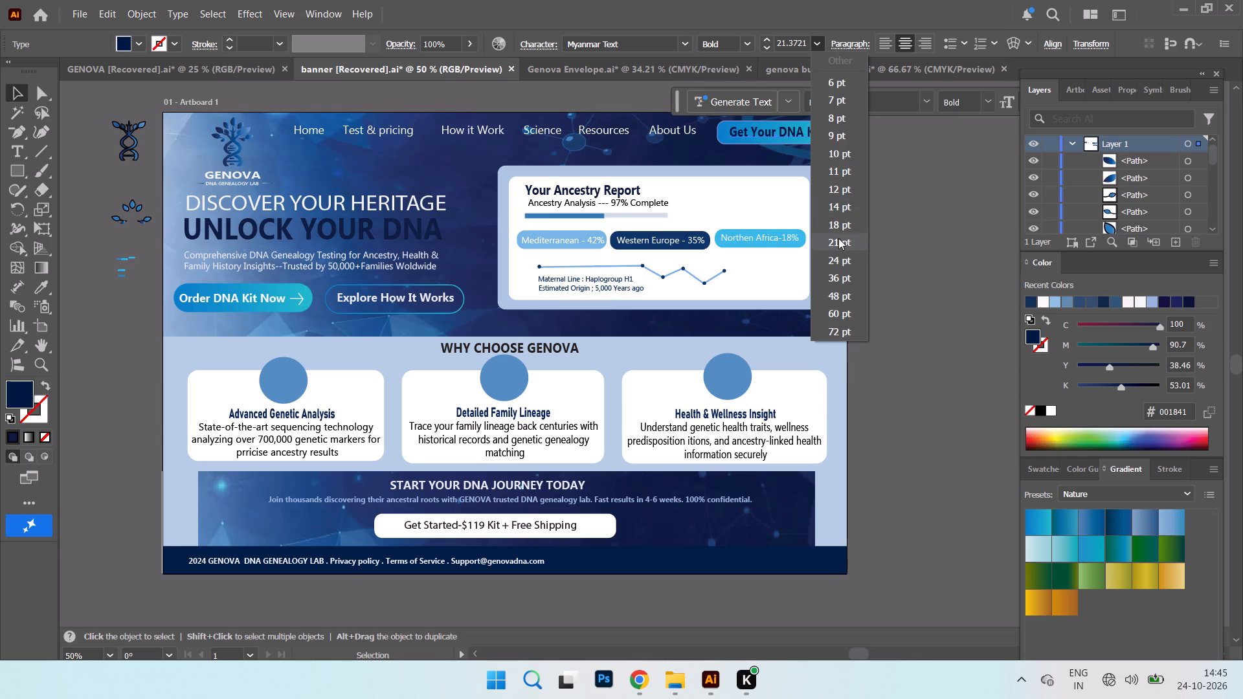
{"action": "left_click", "coordinate": [841, 228]}
{"action": "left_click", "coordinate": [934, 175]}
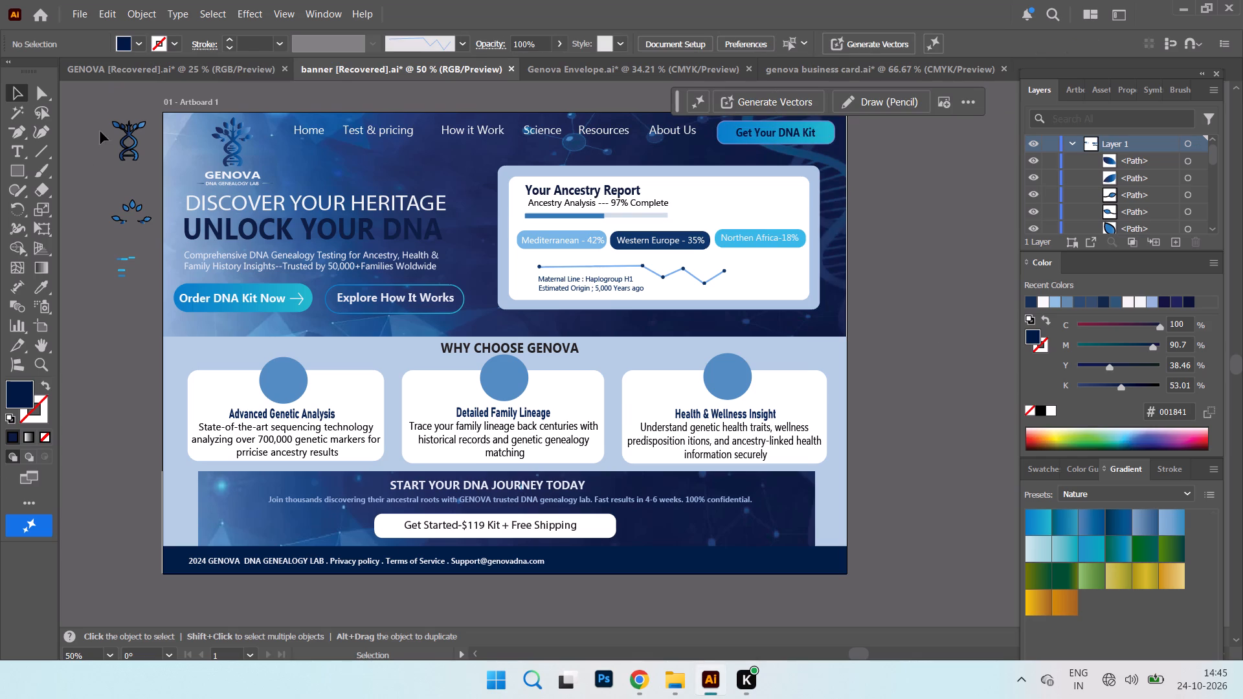
Move the loose tree and helix logo pieces beside the banner artboard down next to the banner's footer.
{"action": "left_click_drag", "start_coordinate": [100, 112], "coordinate": [153, 258]}
{"action": "left_click_drag", "start_coordinate": [122, 140], "coordinate": [96, 453]}
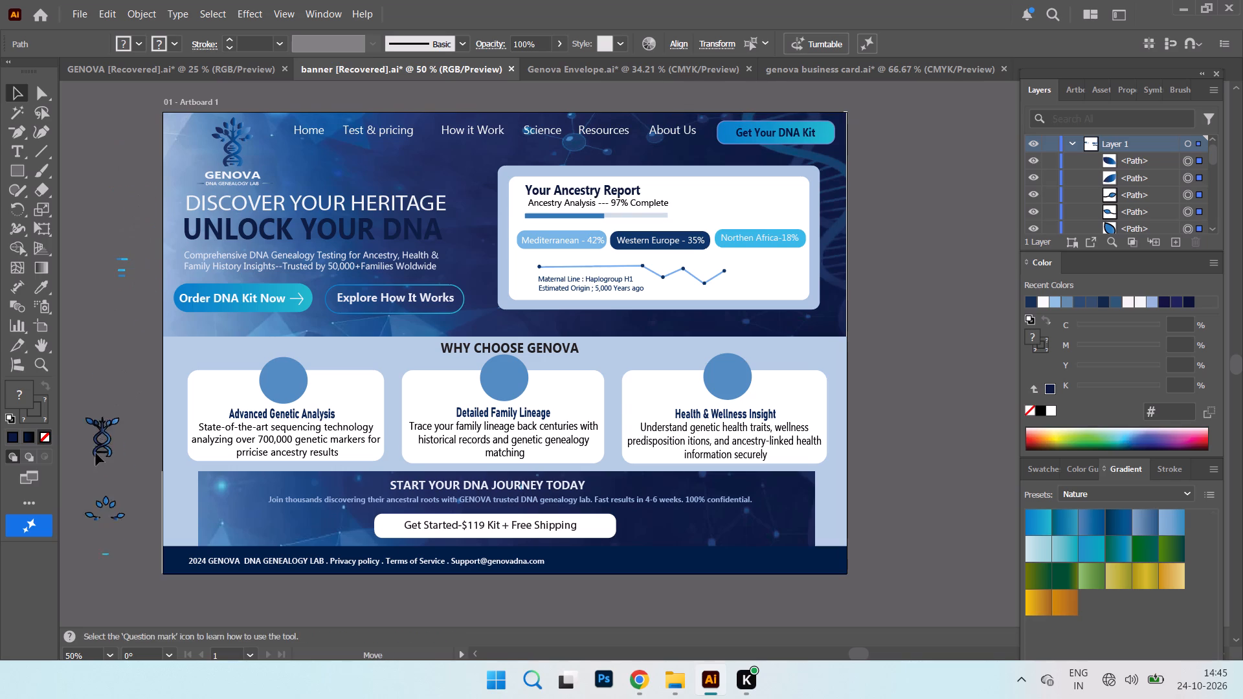
{"action": "left_click_drag", "start_coordinate": [96, 453], "coordinate": [111, 516]}
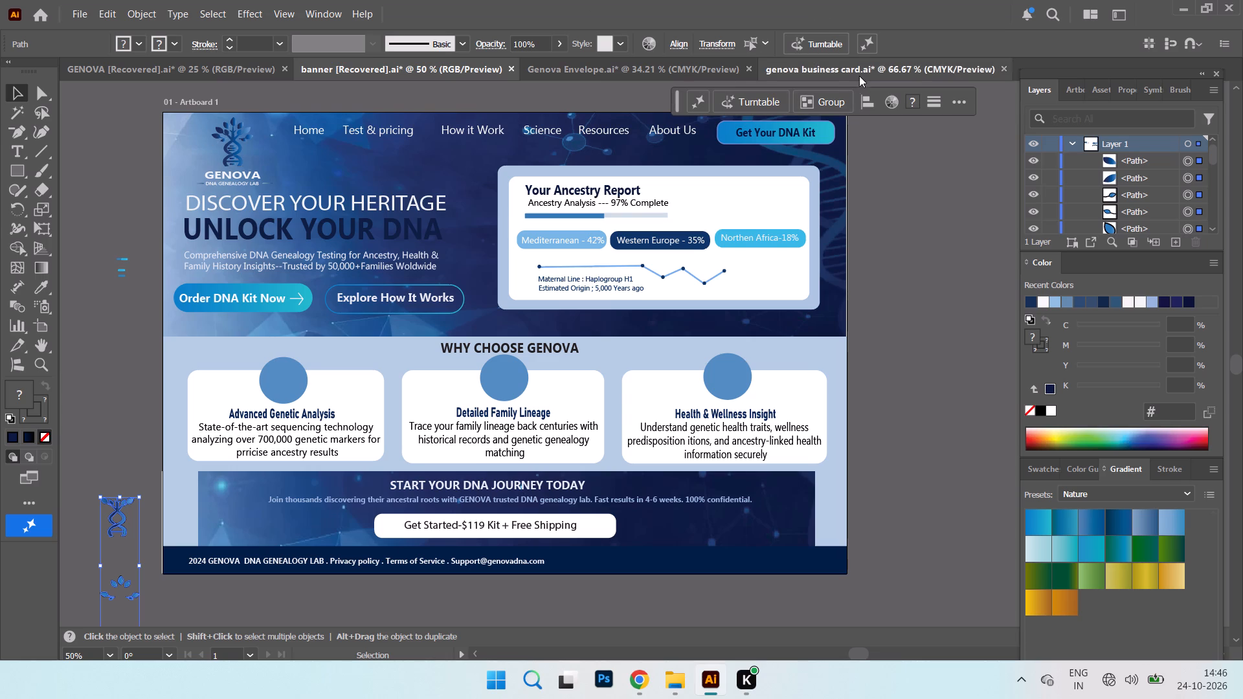
Switch to the Genova Envelope document and shift the back envelope reference image slightly downward.
{"action": "left_click", "coordinate": [841, 71]}
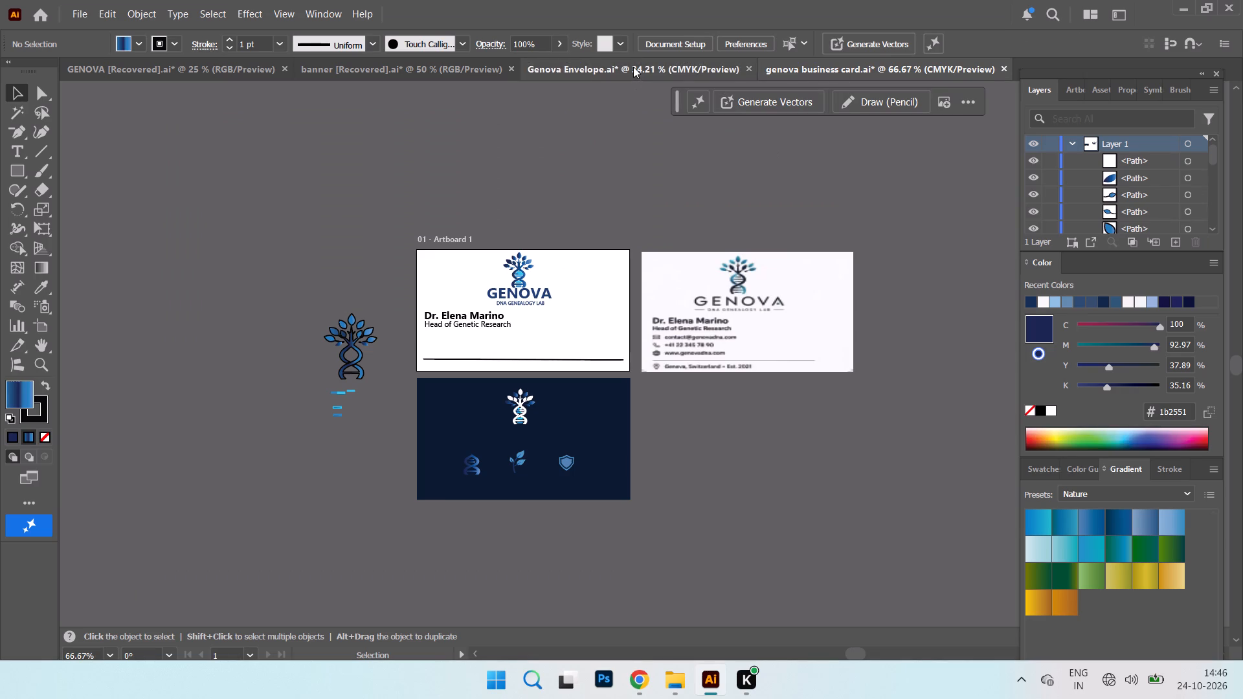
{"action": "left_click", "coordinate": [633, 67]}
{"action": "left_click_drag", "start_coordinate": [363, 289], "coordinate": [357, 315]}
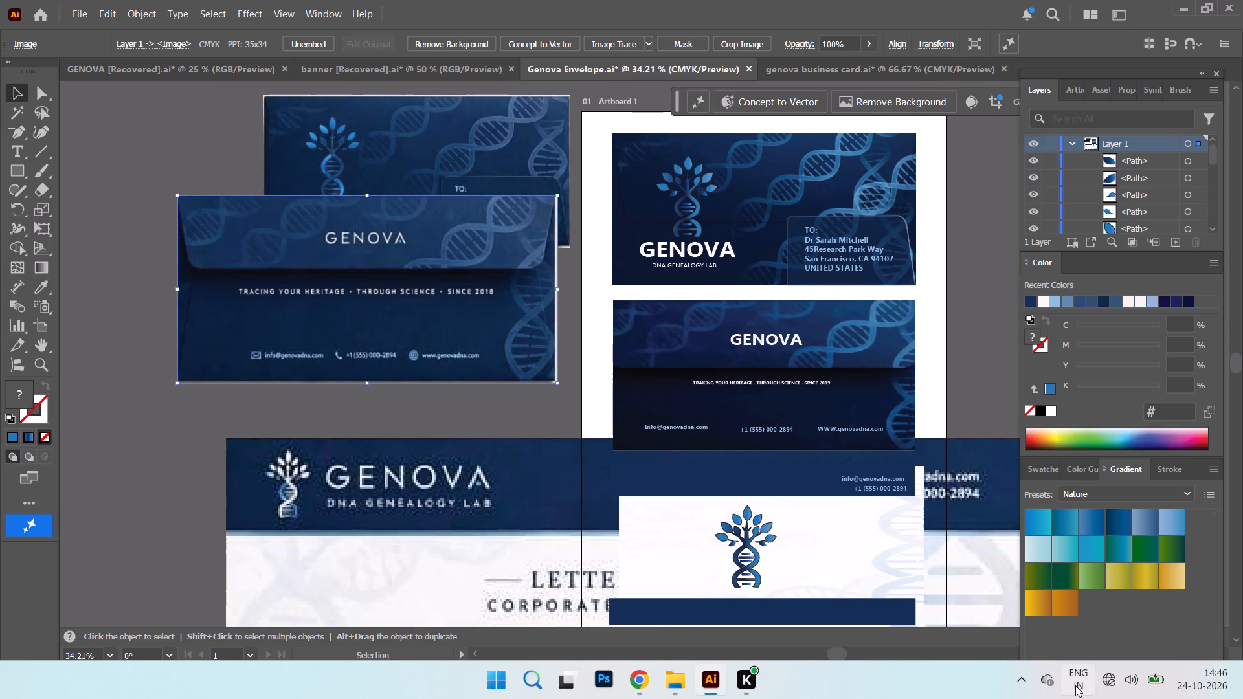
Connect the computer to the OPPO A78 5G Wi-Fi network.
{"action": "left_click", "coordinate": [1115, 677]}
{"action": "left_click", "coordinate": [989, 387]}
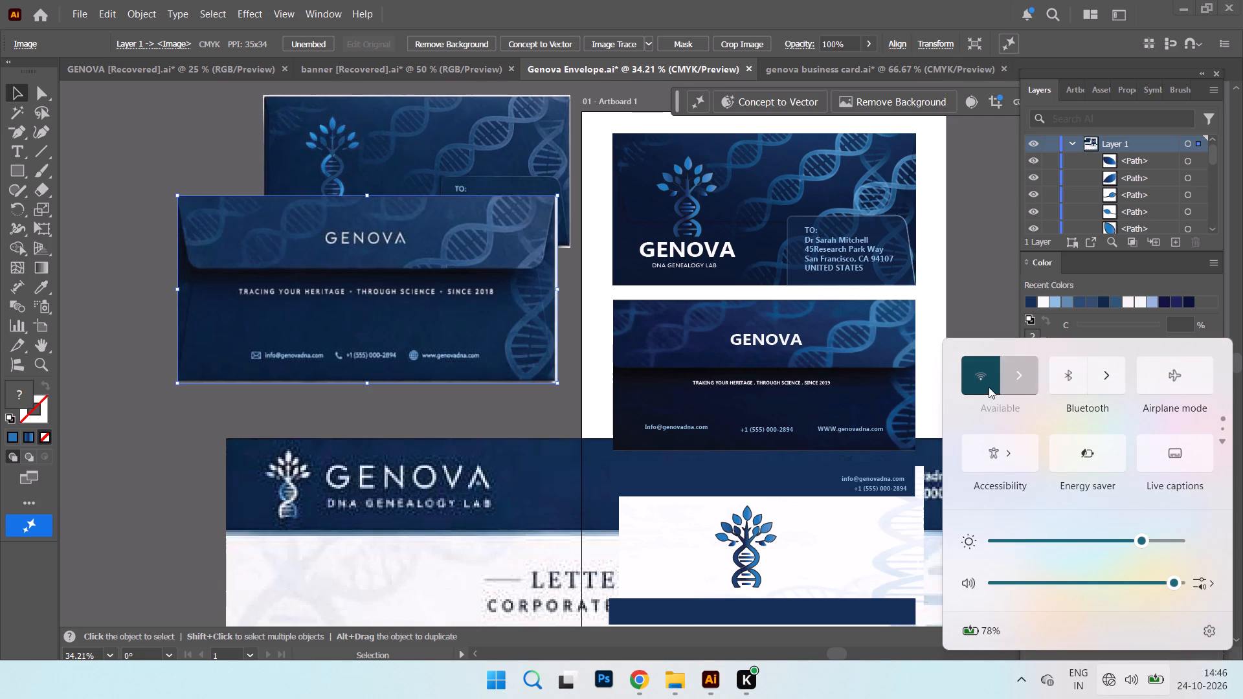
{"action": "left_click", "coordinate": [1018, 382]}
{"action": "left_click", "coordinate": [1024, 383]}
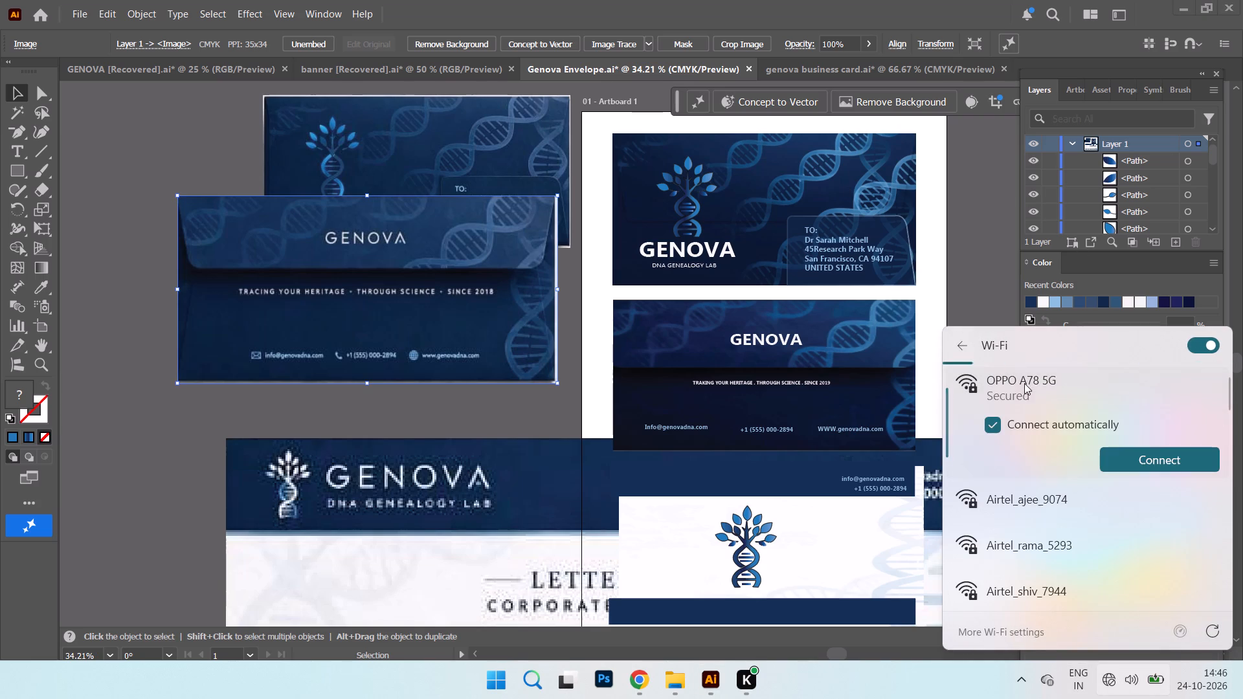
{"action": "left_click", "coordinate": [1171, 461]}
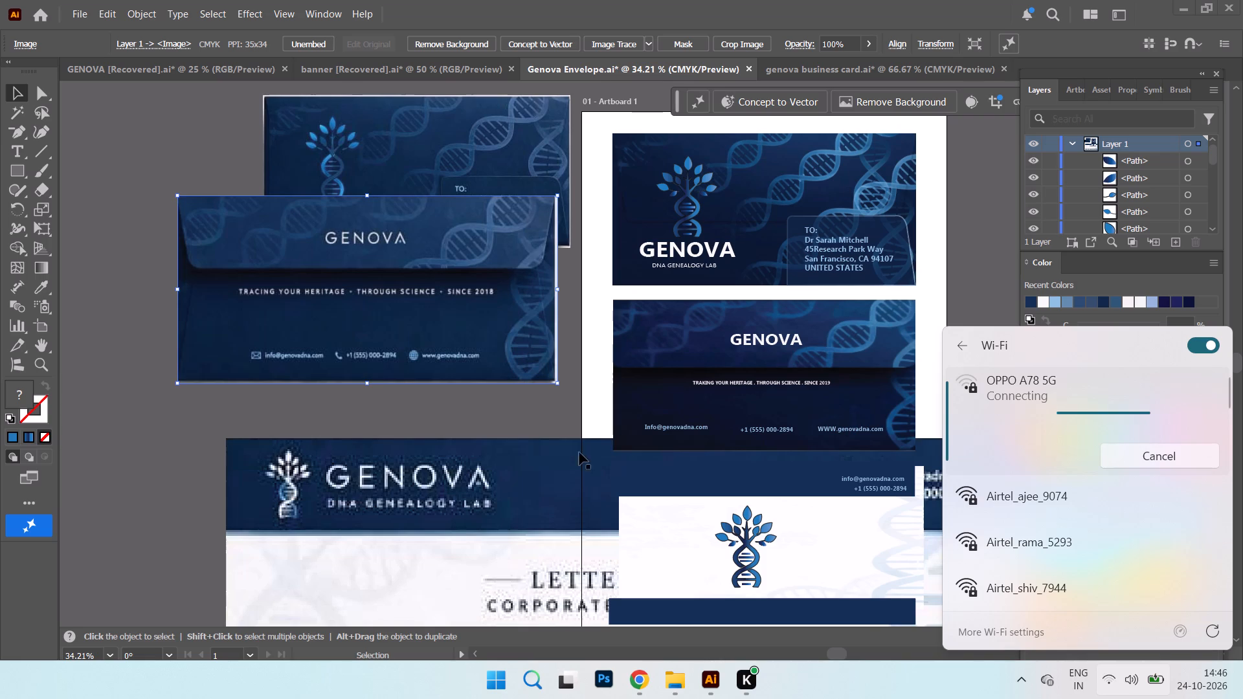
Move the back envelope reference image down so it sits directly beneath the front envelope reference.
{"action": "left_click_drag", "start_coordinate": [317, 288], "coordinate": [334, 343]}
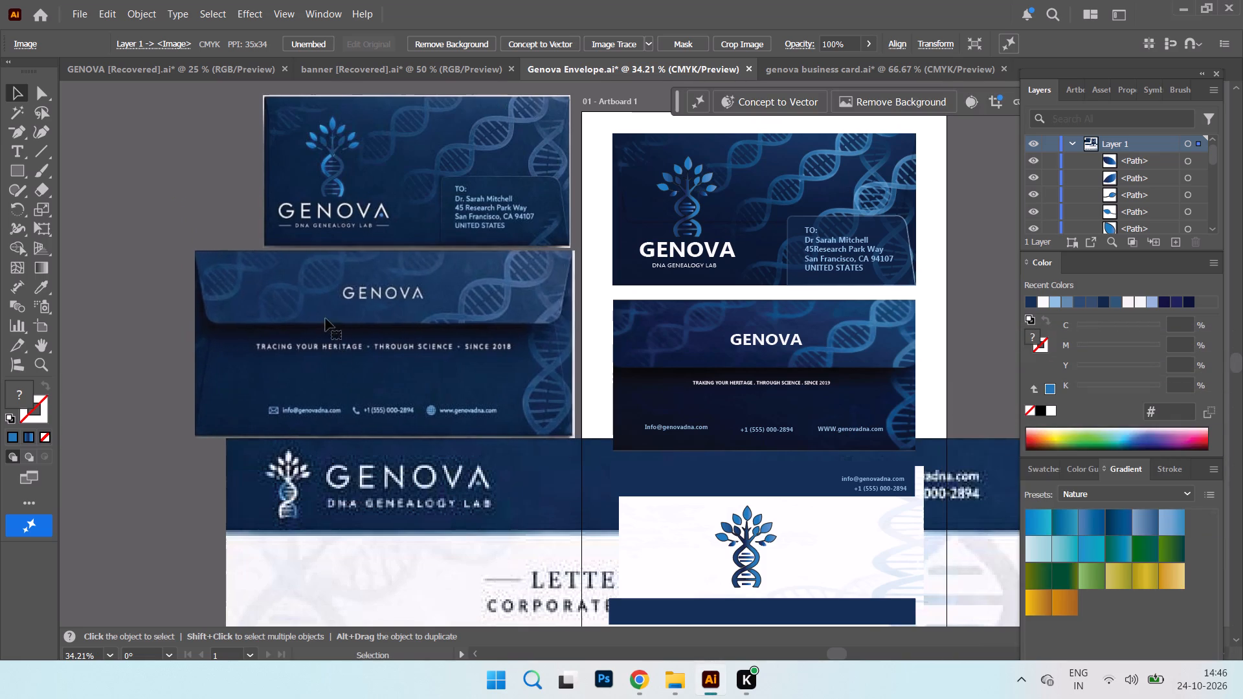
Widen the front envelope reference image to match the back envelope reference and adjust its height so it sits just above it.
{"action": "left_click", "coordinate": [338, 212]}
{"action": "left_click_drag", "start_coordinate": [260, 171], "coordinate": [196, 173]}
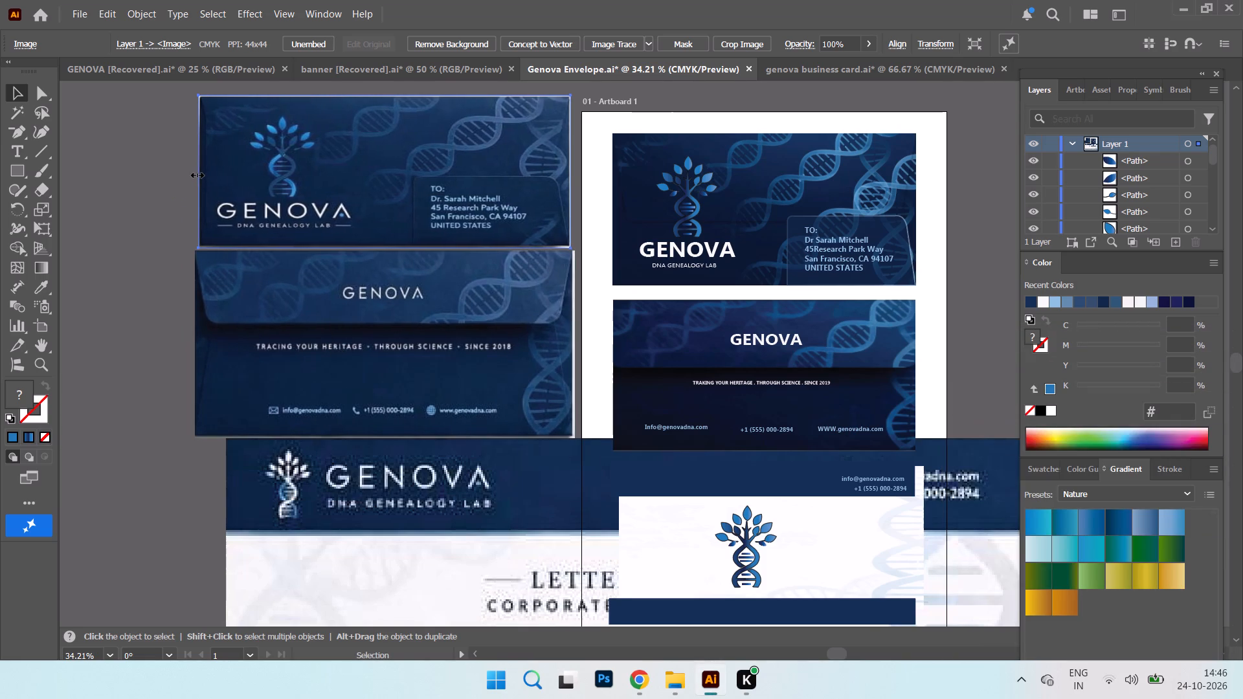
{"action": "left_click_drag", "start_coordinate": [196, 173], "coordinate": [193, 174]}
{"action": "left_click_drag", "start_coordinate": [381, 96], "coordinate": [381, 83]}
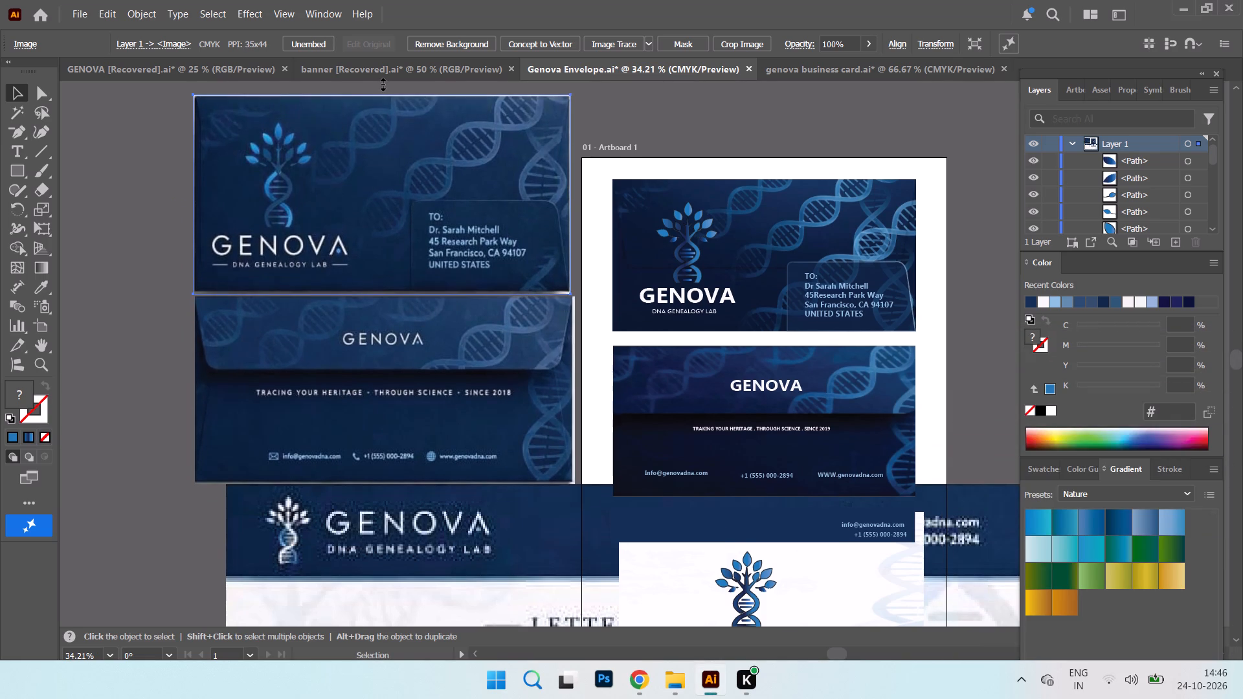
{"action": "left_click_drag", "start_coordinate": [381, 83], "coordinate": [380, 151]}
{"action": "left_click", "coordinate": [402, 102]}
{"action": "left_click", "coordinate": [409, 315]}
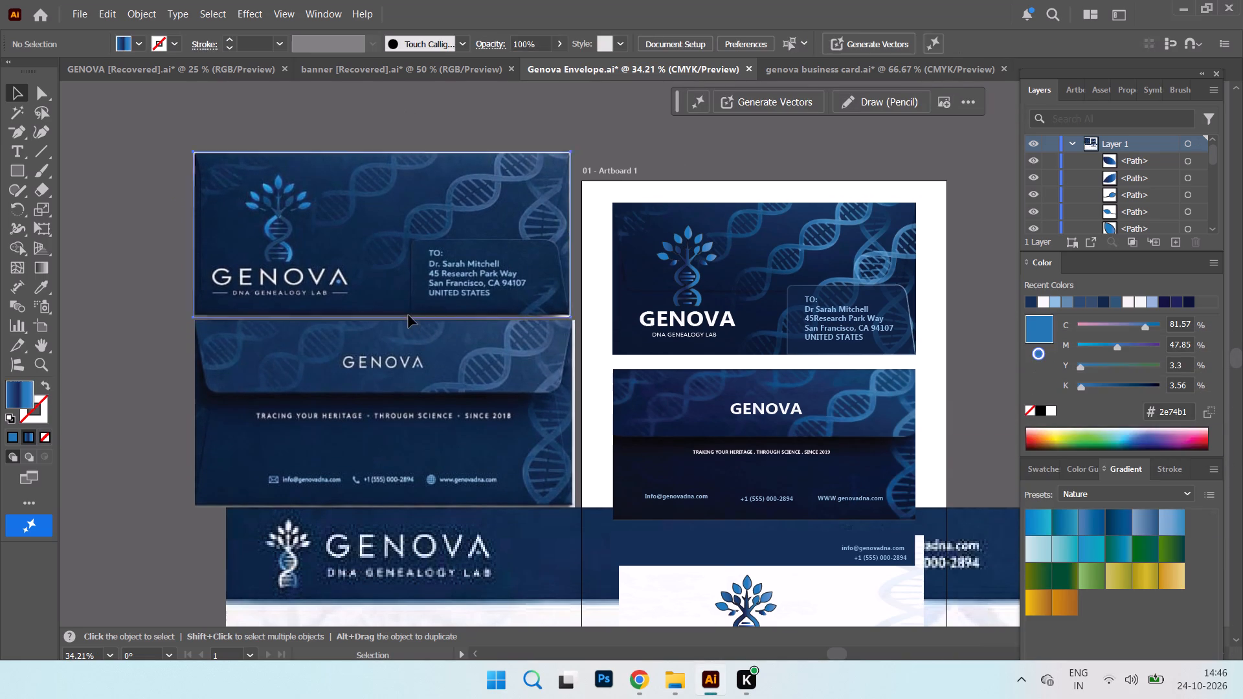
Shrink the oversized letterhead reference image to the envelope references' width and line up its side edges with the back envelope reference.
{"action": "scroll", "coordinate": [540, 417], "scroll_direction": "down", "scroll_amount": 5}
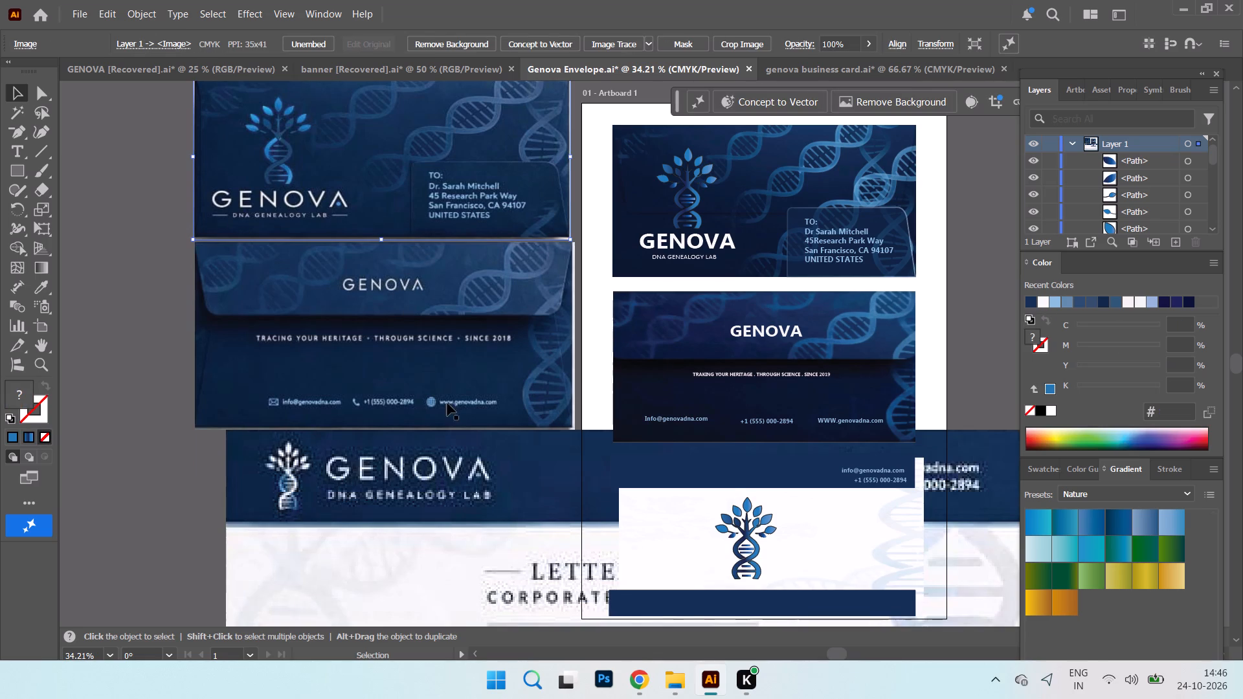
{"action": "left_click_drag", "start_coordinate": [406, 514], "coordinate": [260, 519]}
{"action": "left_click_drag", "start_coordinate": [283, 502], "coordinate": [378, 199]}
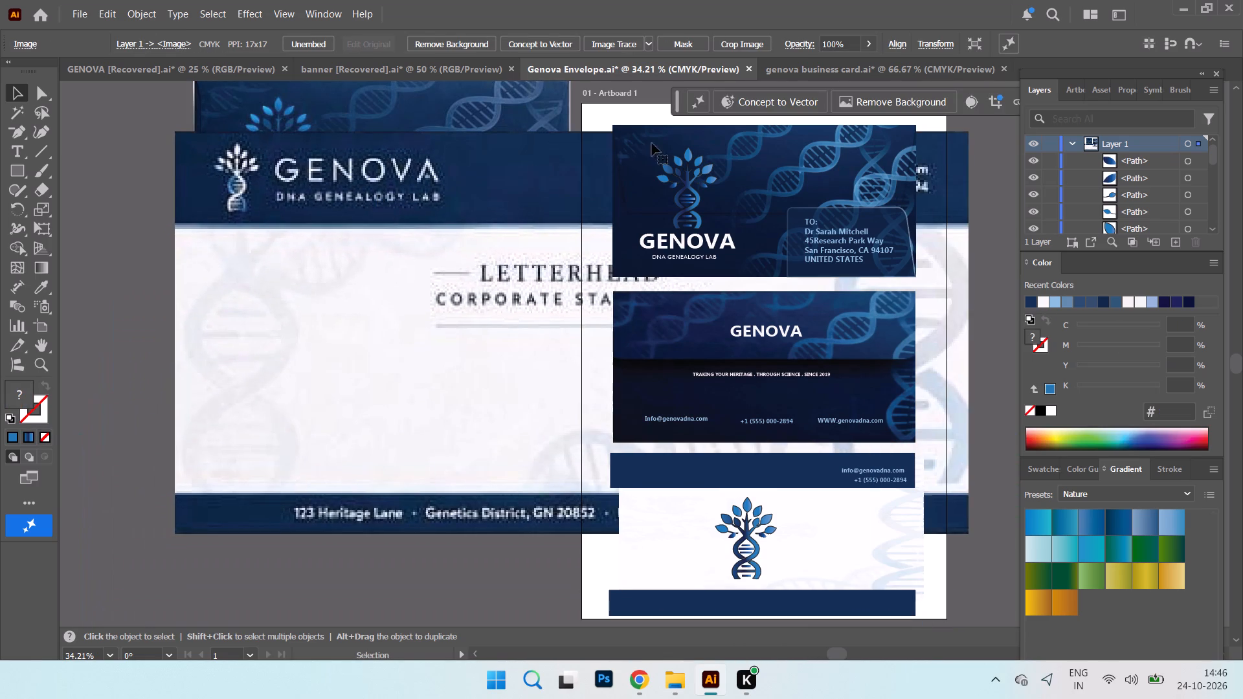
{"action": "left_click_drag", "start_coordinate": [970, 131], "coordinate": [471, 252]}
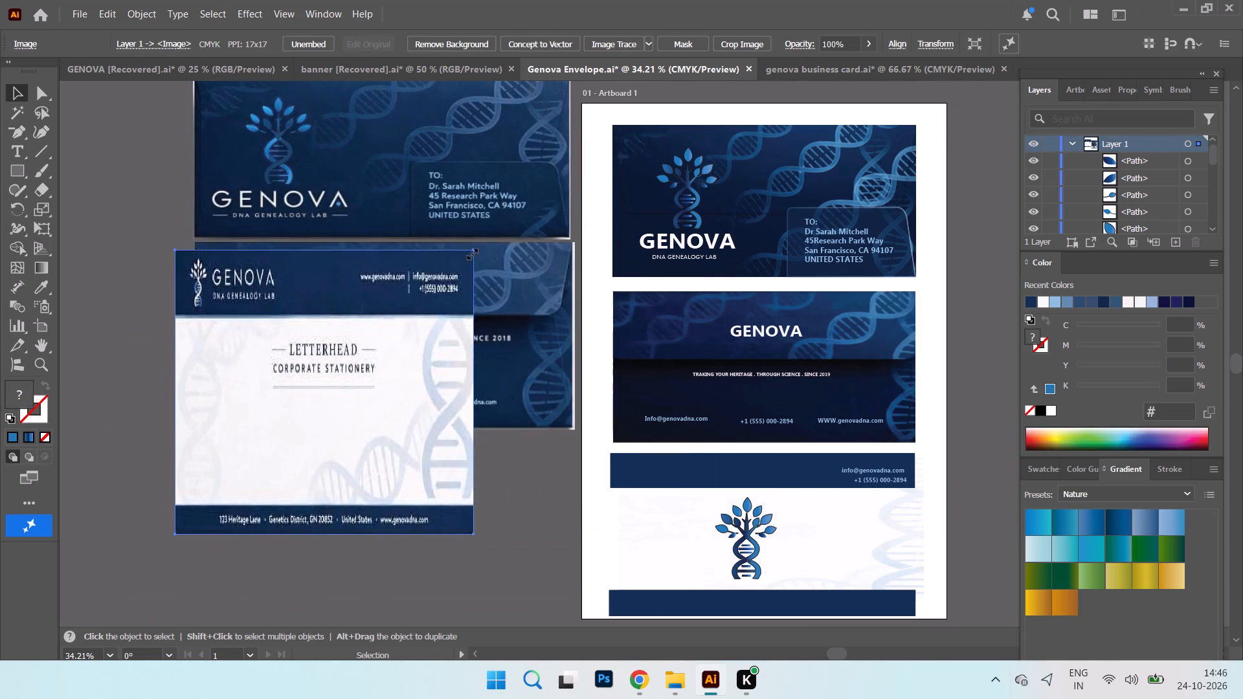
{"action": "left_click_drag", "start_coordinate": [471, 252], "coordinate": [564, 344]}
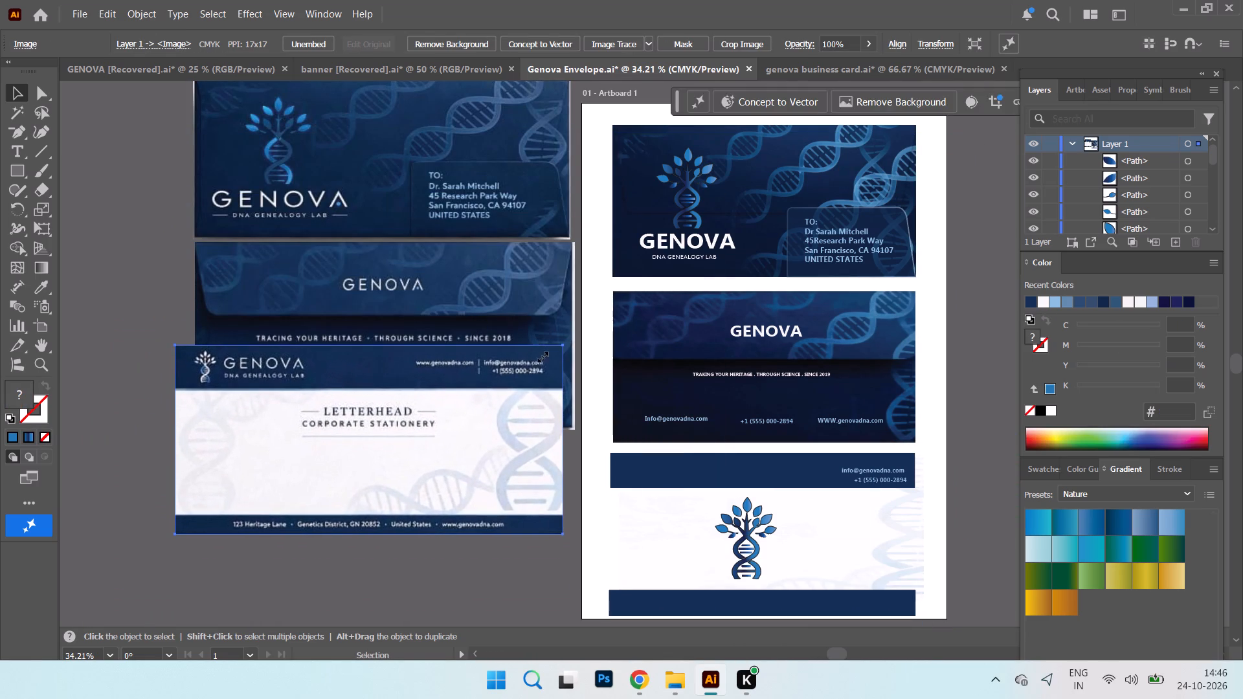
{"action": "left_click_drag", "start_coordinate": [533, 370], "coordinate": [550, 368]}
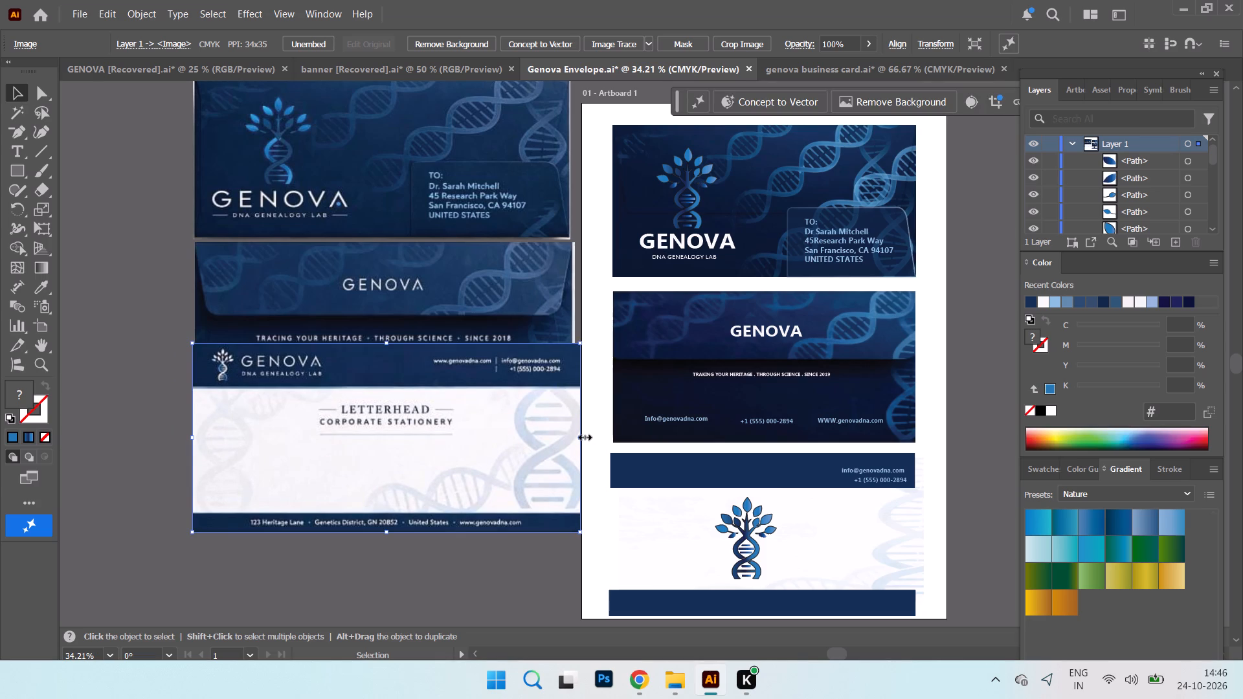
{"action": "left_click_drag", "start_coordinate": [583, 438], "coordinate": [572, 438]}
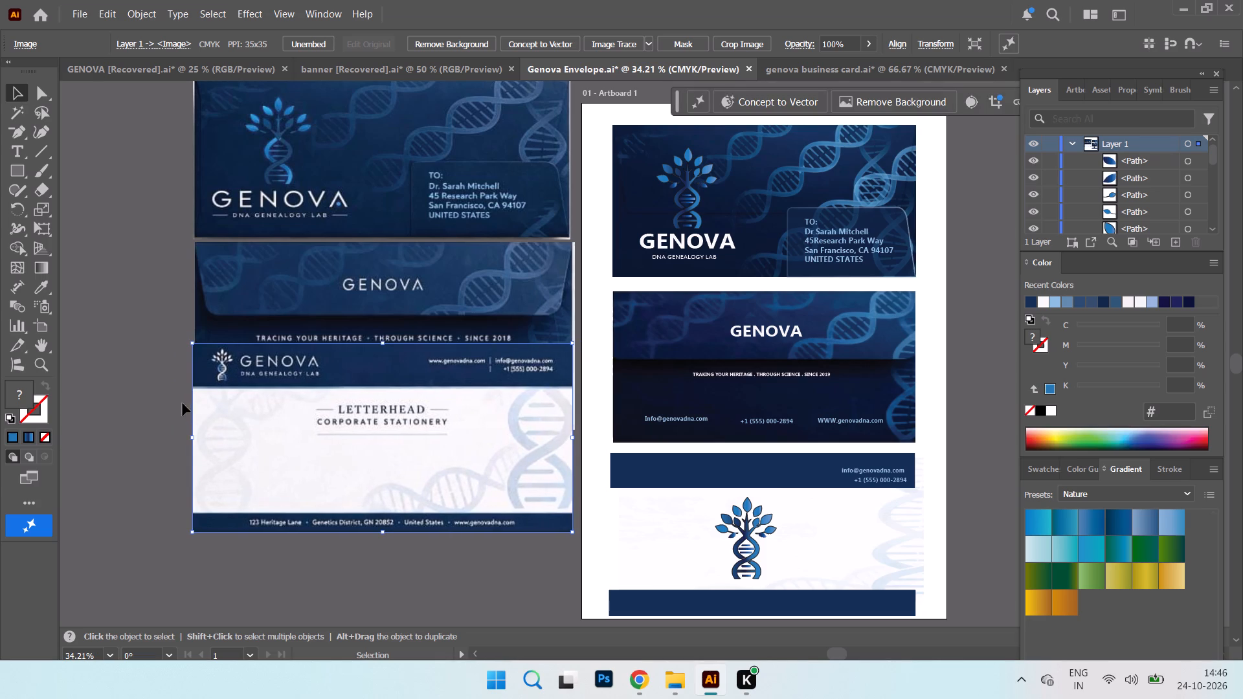
{"action": "left_click", "coordinate": [191, 438]}
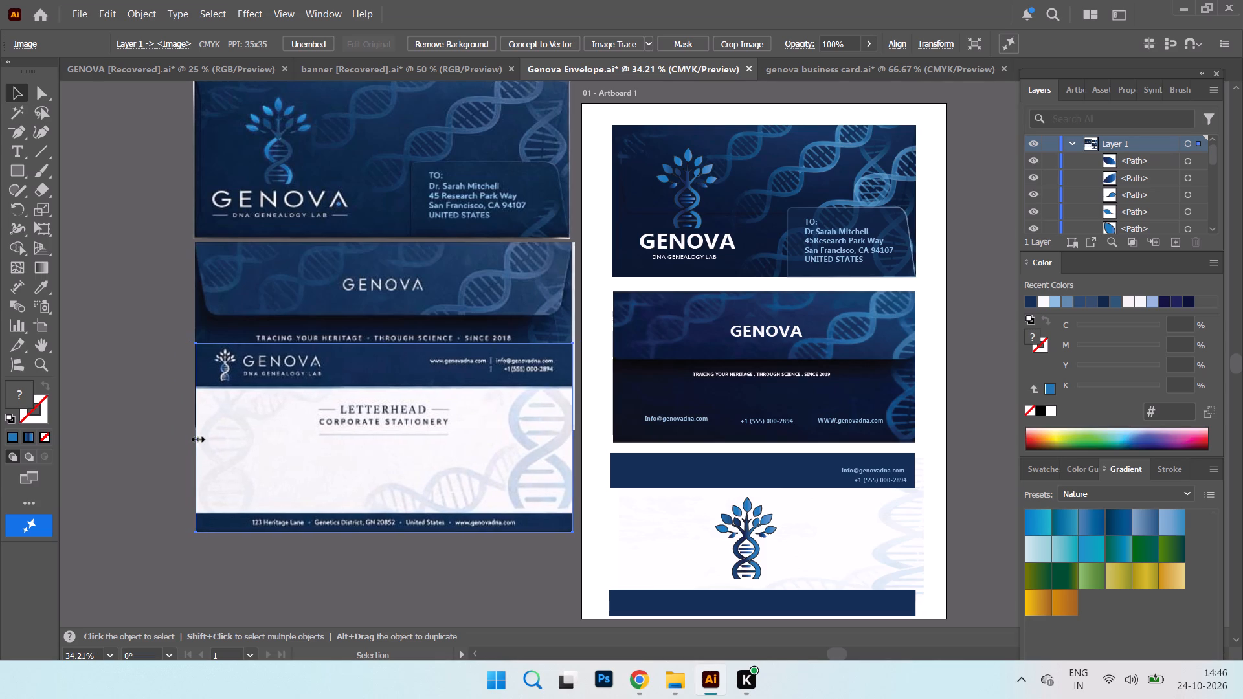
{"action": "left_click_drag", "start_coordinate": [384, 527], "coordinate": [385, 519]}
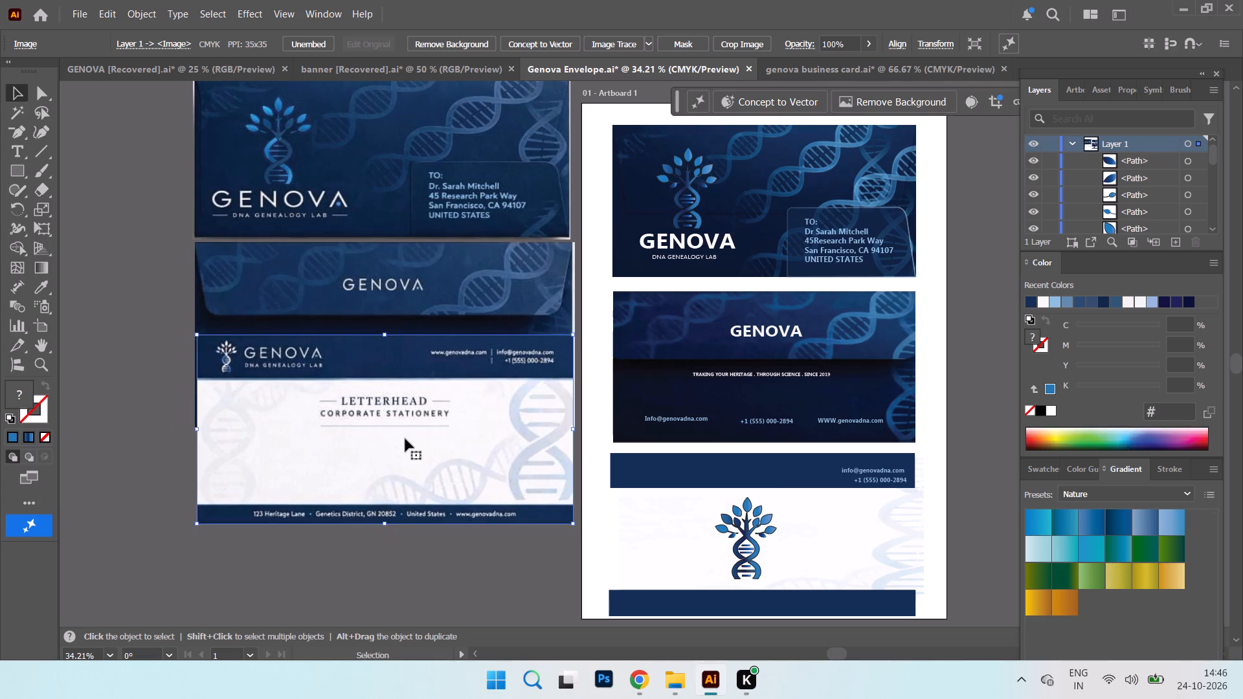
Place the letterhead reference image below the back envelope reference, leaving small gaps between the three reference images.
{"action": "left_click_drag", "start_coordinate": [407, 326], "coordinate": [407, 320]}
{"action": "left_click_drag", "start_coordinate": [373, 431], "coordinate": [363, 542]}
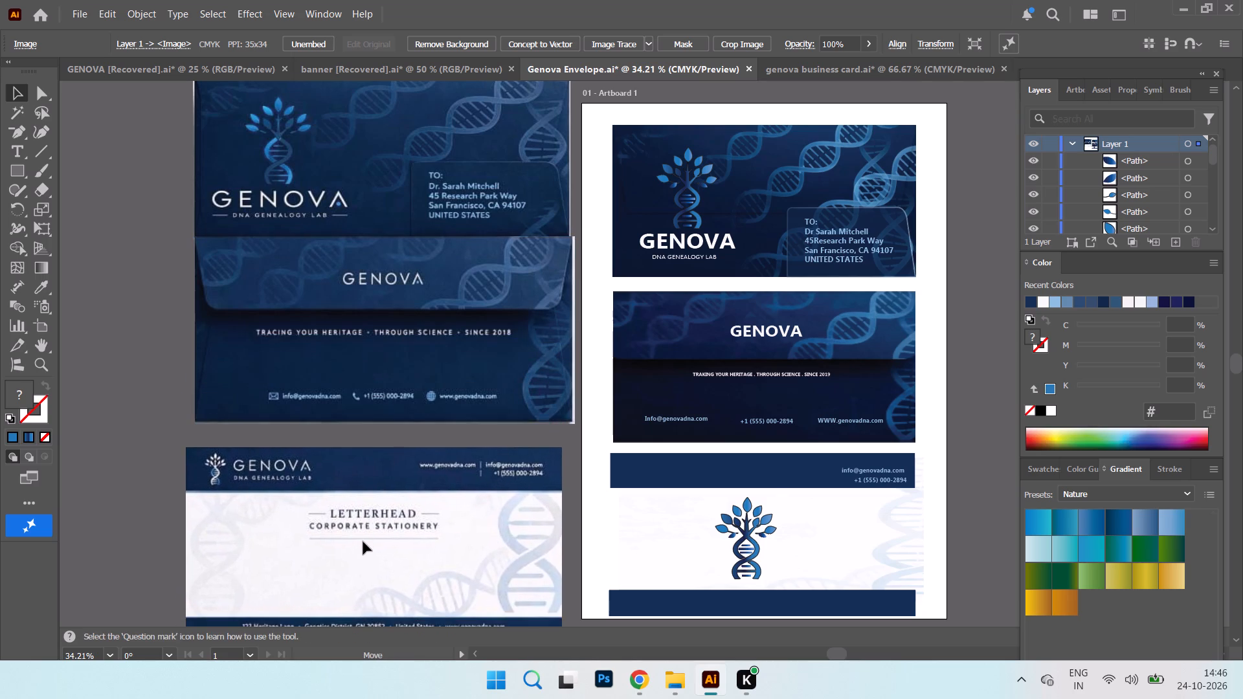
{"action": "left_click_drag", "start_coordinate": [363, 542], "coordinate": [364, 540]}
{"action": "left_click_drag", "start_coordinate": [392, 377], "coordinate": [388, 390]}
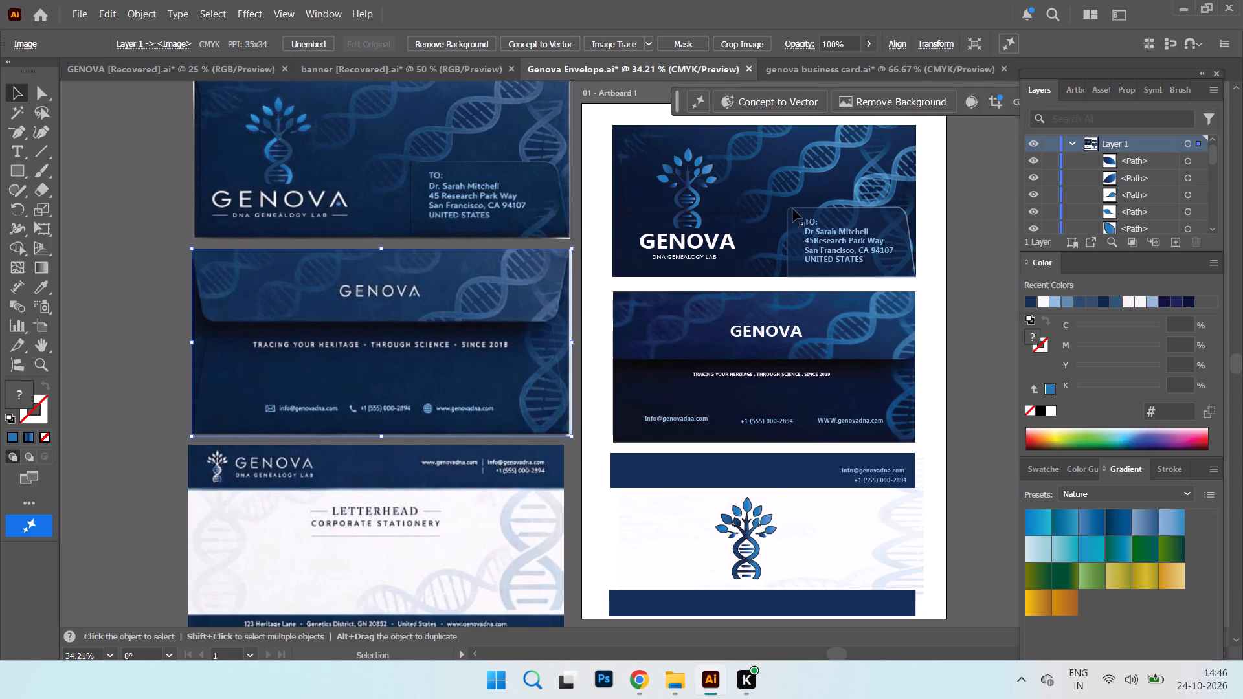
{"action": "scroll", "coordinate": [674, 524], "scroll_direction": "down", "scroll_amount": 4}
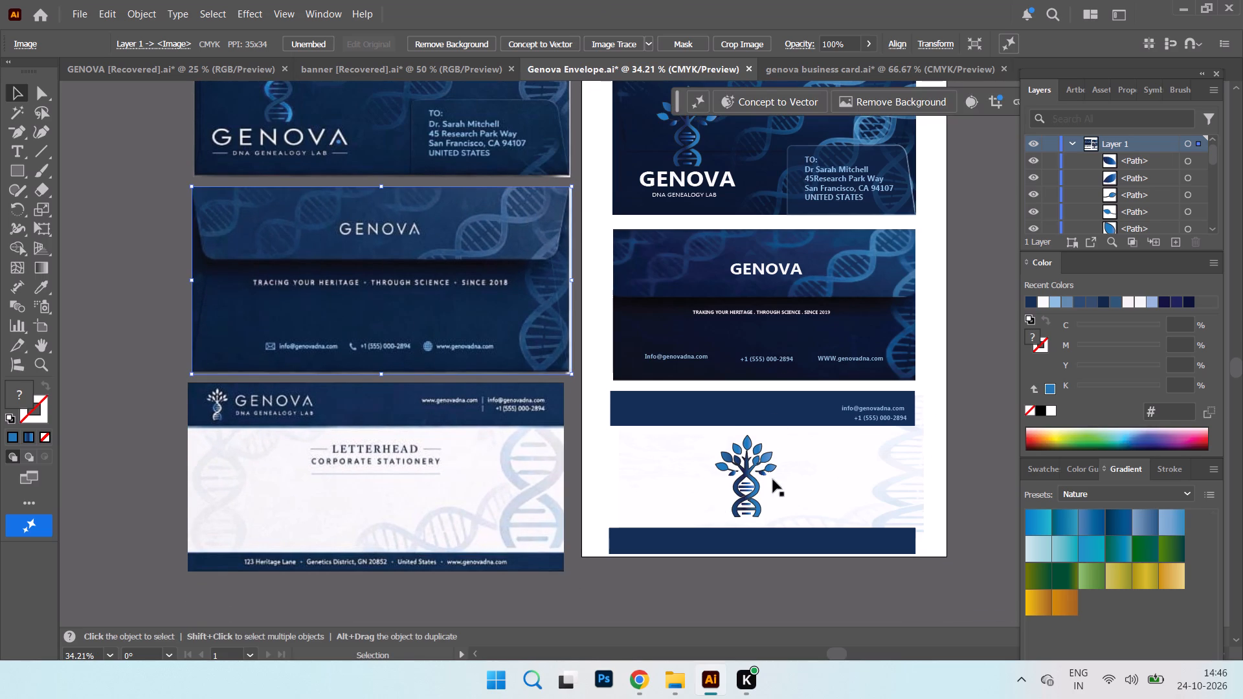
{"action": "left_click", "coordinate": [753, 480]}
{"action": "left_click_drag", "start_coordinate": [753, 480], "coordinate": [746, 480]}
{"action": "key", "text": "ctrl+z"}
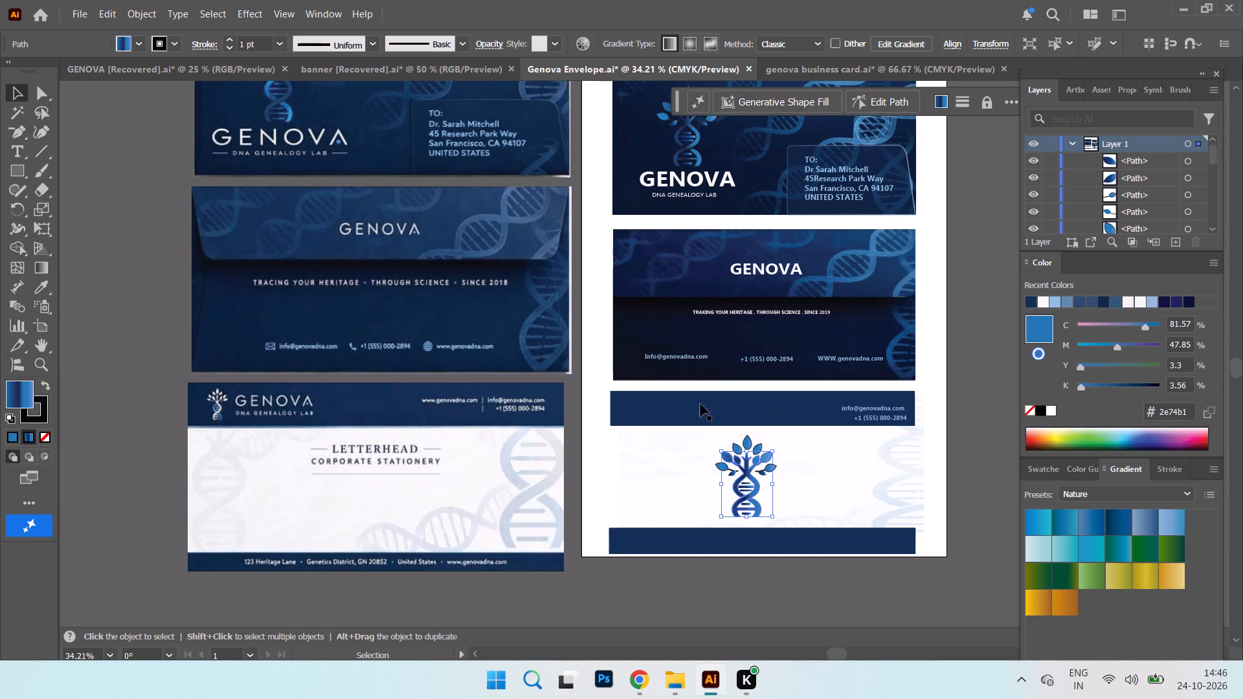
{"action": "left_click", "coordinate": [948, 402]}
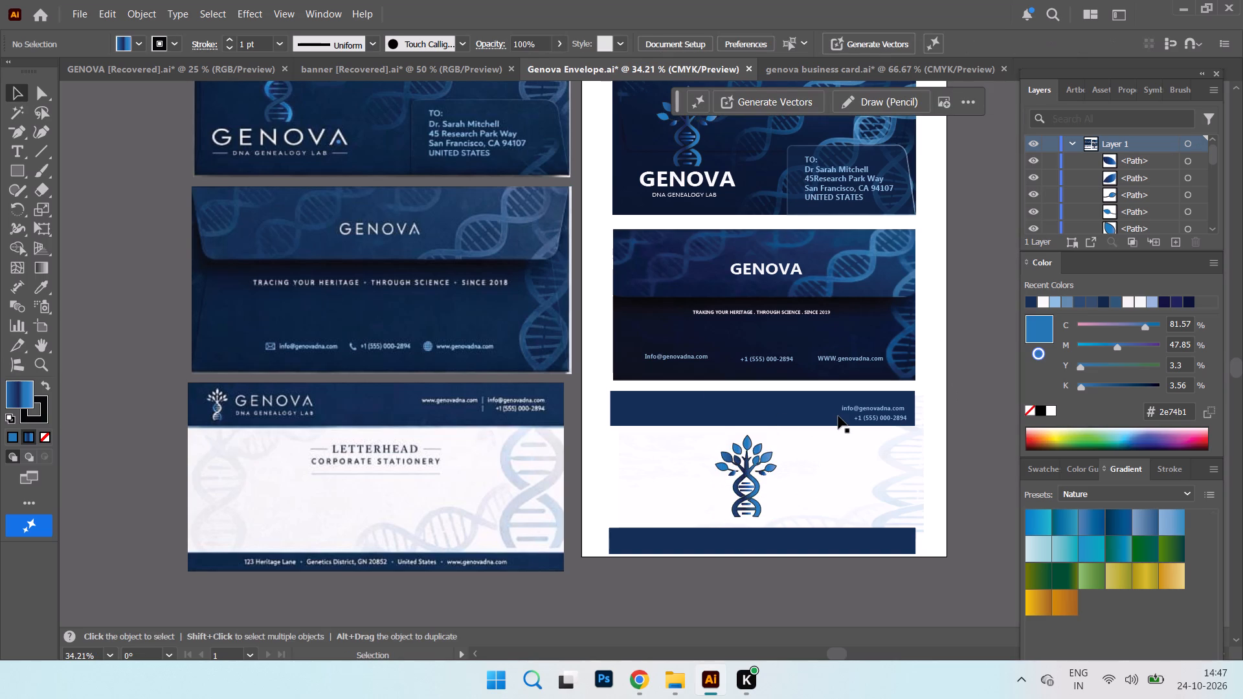
Move the letterhead's header band, contact text, white background image and footer band down past the artboard's lower edge, leaving the tree logo.
{"action": "left_click", "coordinate": [838, 416]}
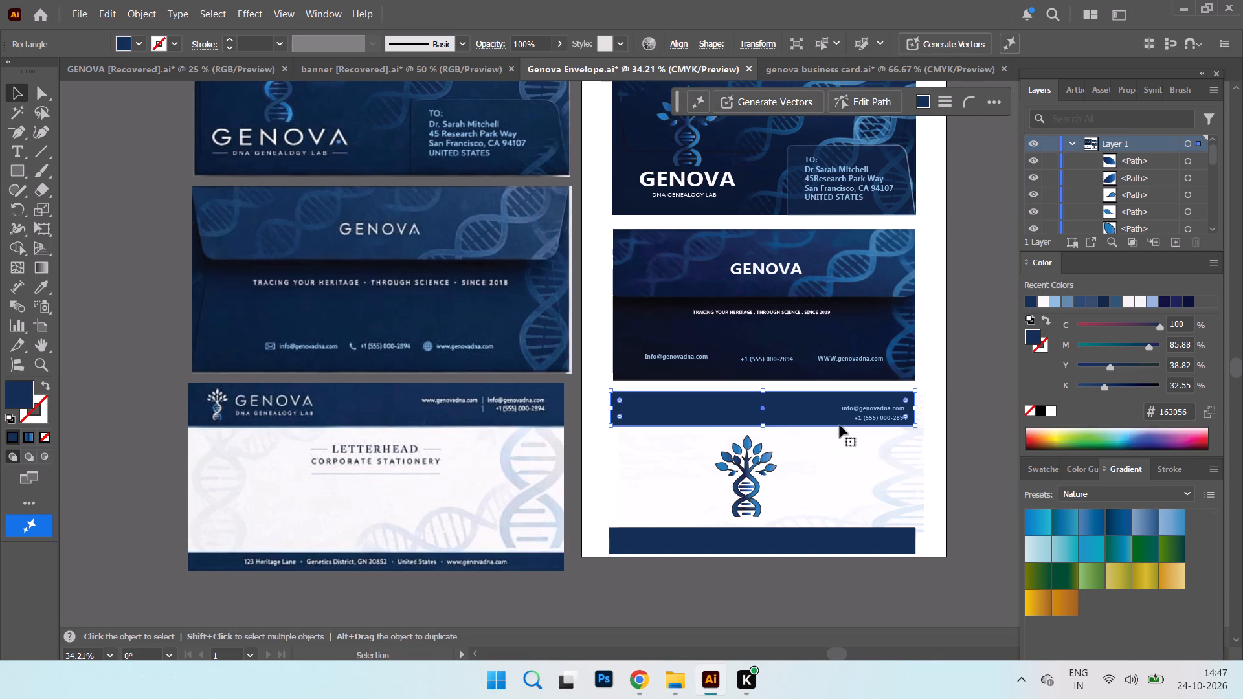
{"action": "left_click", "coordinate": [869, 410], "text": "shift"}
{"action": "left_click", "coordinate": [868, 420], "text": "shift"}
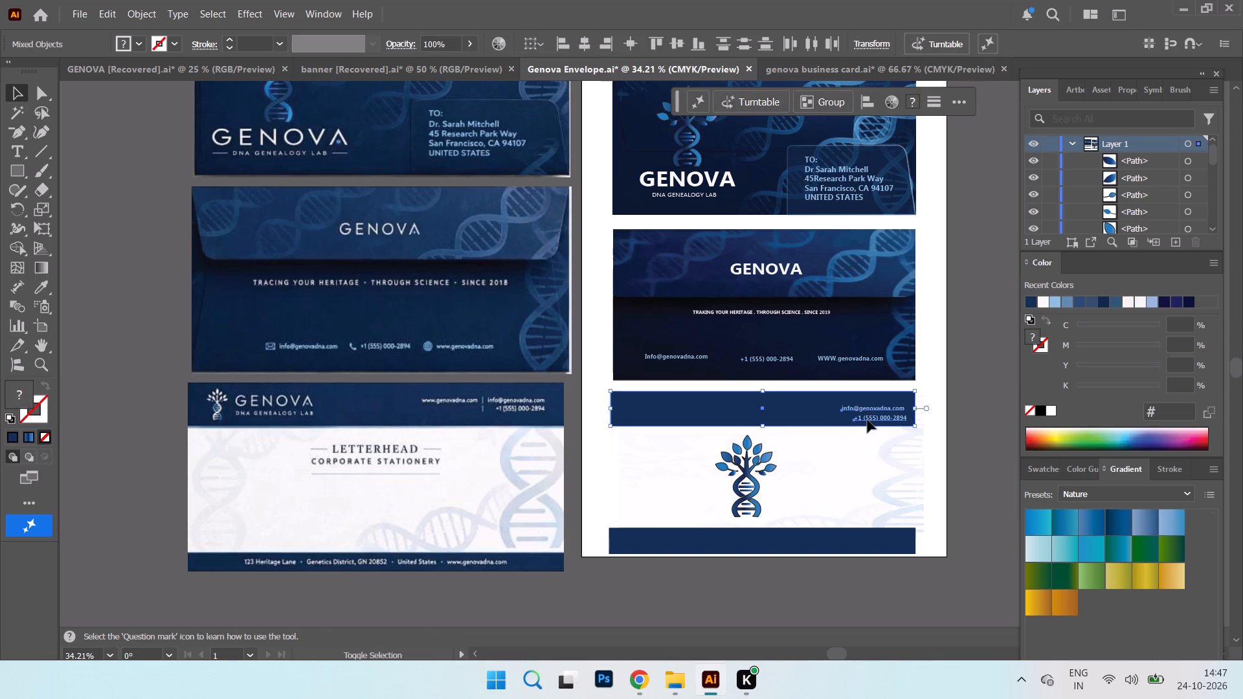
{"action": "left_click", "coordinate": [850, 465], "text": "shift"}
{"action": "left_click", "coordinate": [832, 544], "text": "shift"}
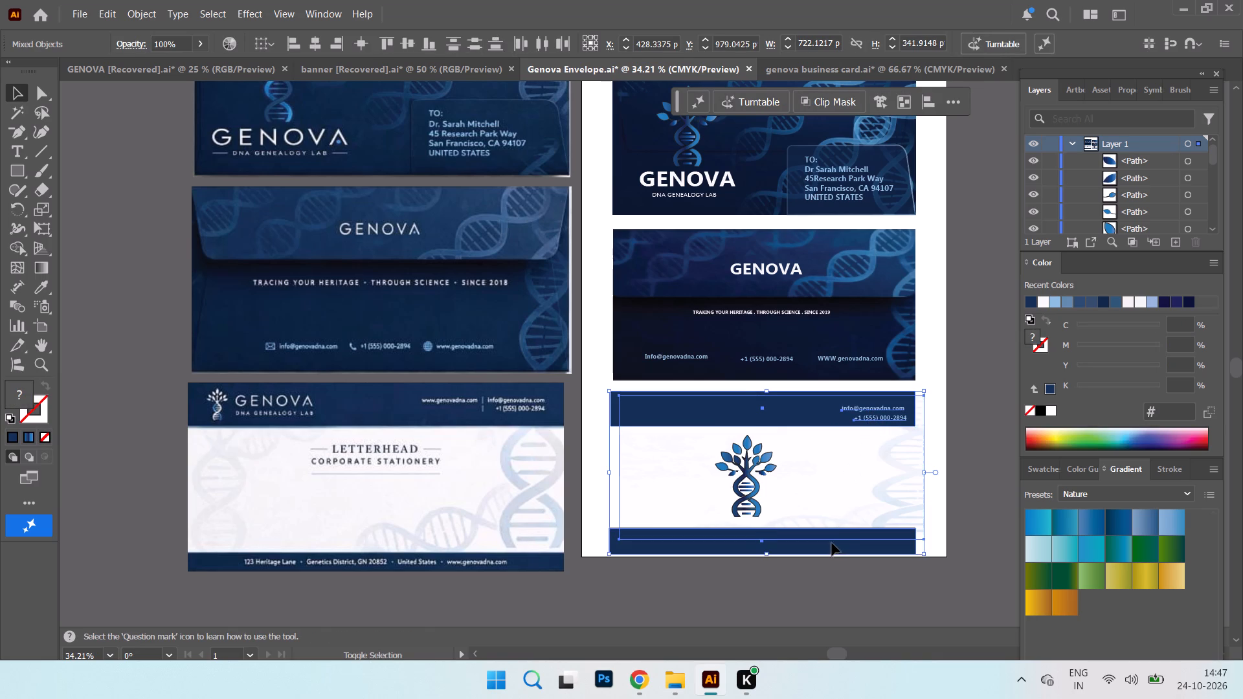
{"action": "left_click_drag", "start_coordinate": [841, 467], "coordinate": [842, 648]}
{"action": "left_click_drag", "start_coordinate": [875, 478], "coordinate": [873, 511]}
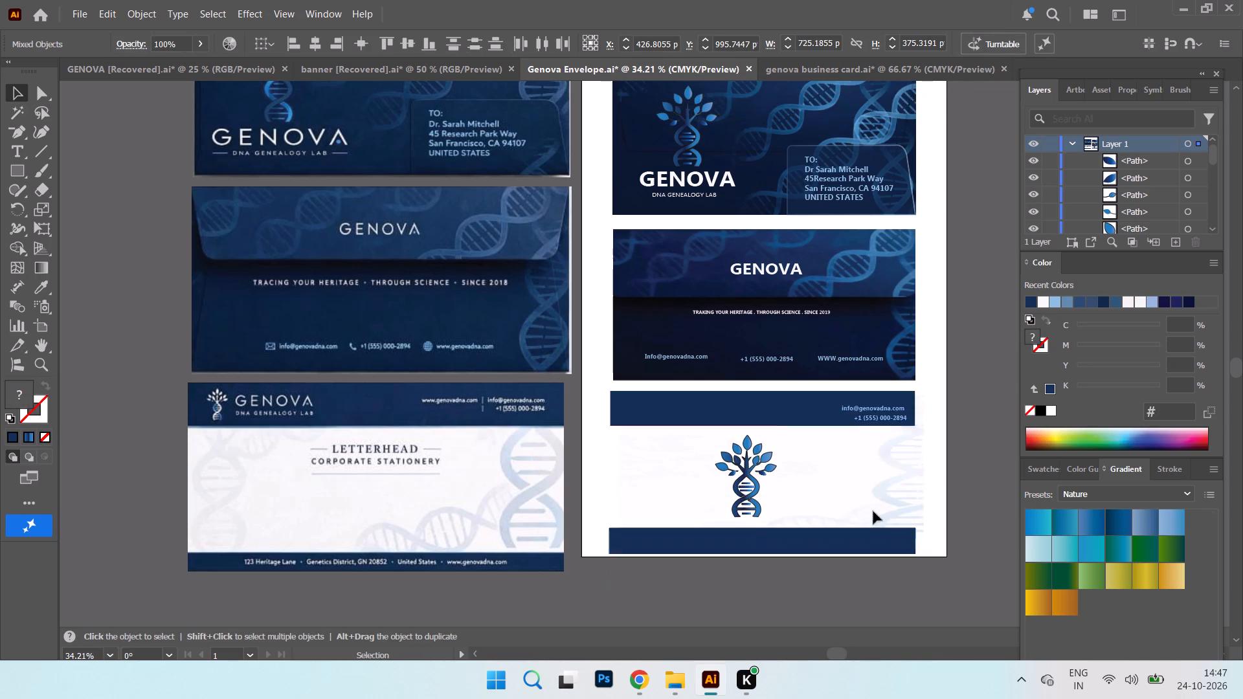
{"action": "left_click_drag", "start_coordinate": [873, 511], "coordinate": [867, 636]}
{"action": "left_click_drag", "start_coordinate": [859, 483], "coordinate": [817, 619]}
{"action": "left_click_drag", "start_coordinate": [833, 573], "coordinate": [763, 599]}
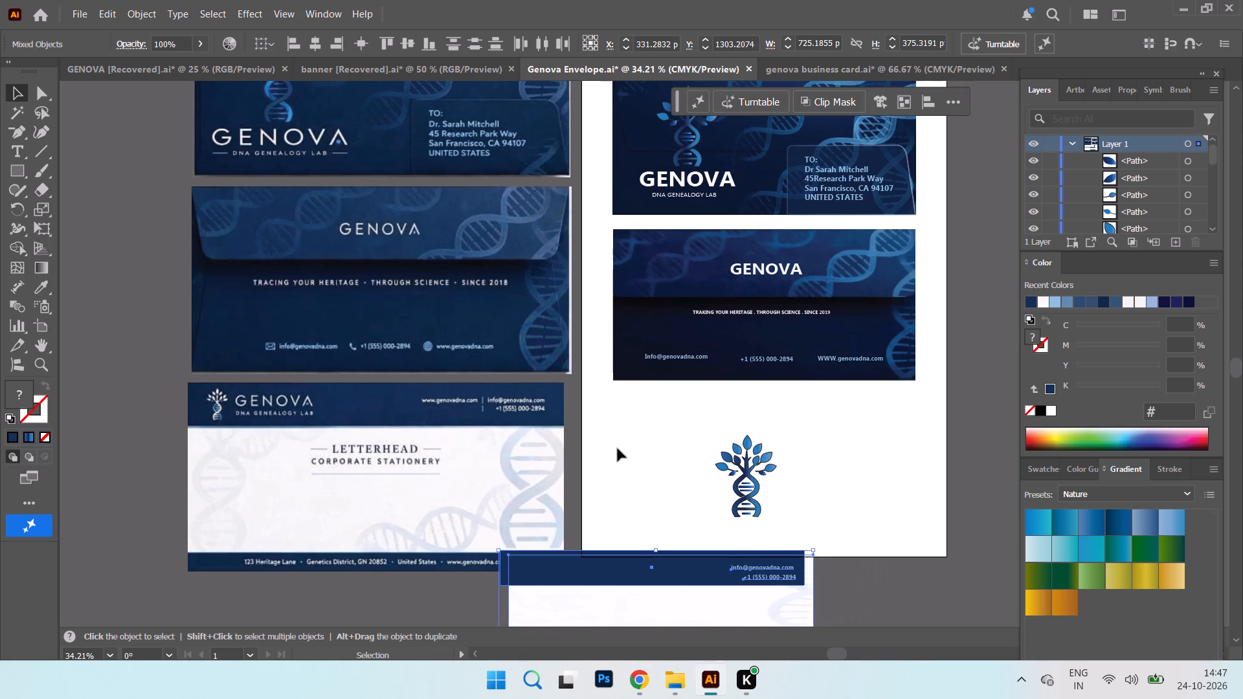
Group the letterhead's tree logo paths and move the group off the artboard, to the left of the letterhead reference image.
{"action": "left_click_drag", "start_coordinate": [668, 427], "coordinate": [862, 523]}
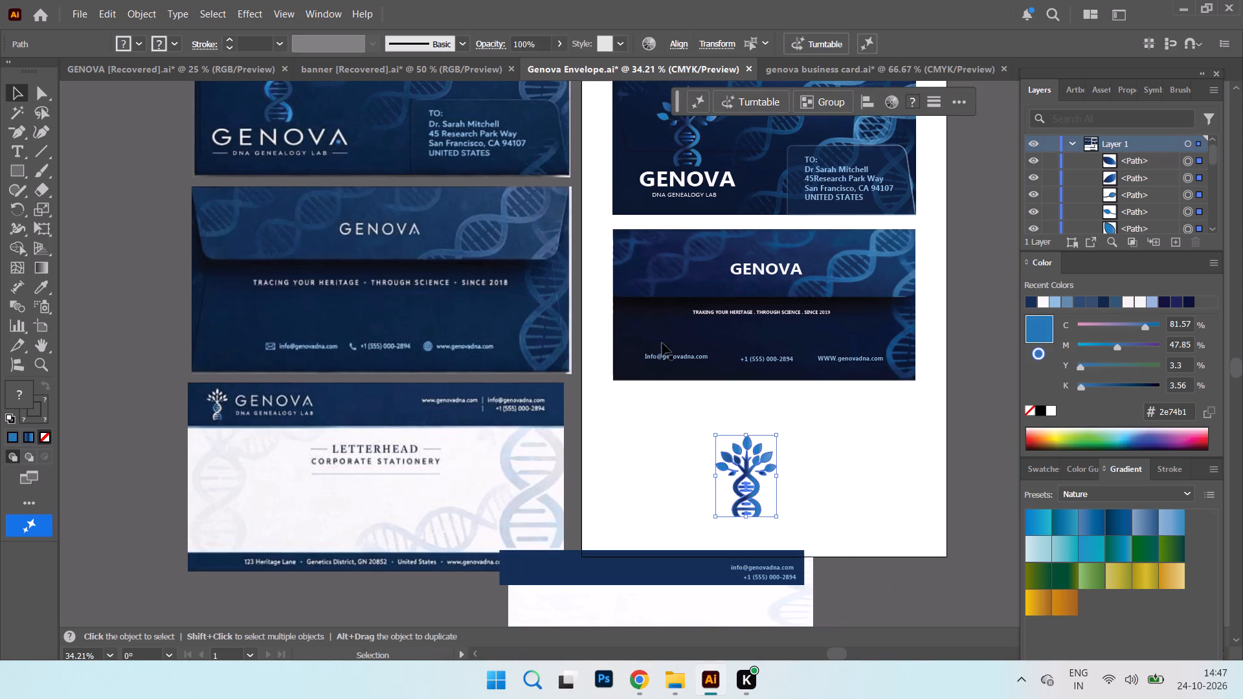
{"action": "left_click", "coordinate": [832, 98]}
{"action": "left_click_drag", "start_coordinate": [747, 468], "coordinate": [111, 423]}
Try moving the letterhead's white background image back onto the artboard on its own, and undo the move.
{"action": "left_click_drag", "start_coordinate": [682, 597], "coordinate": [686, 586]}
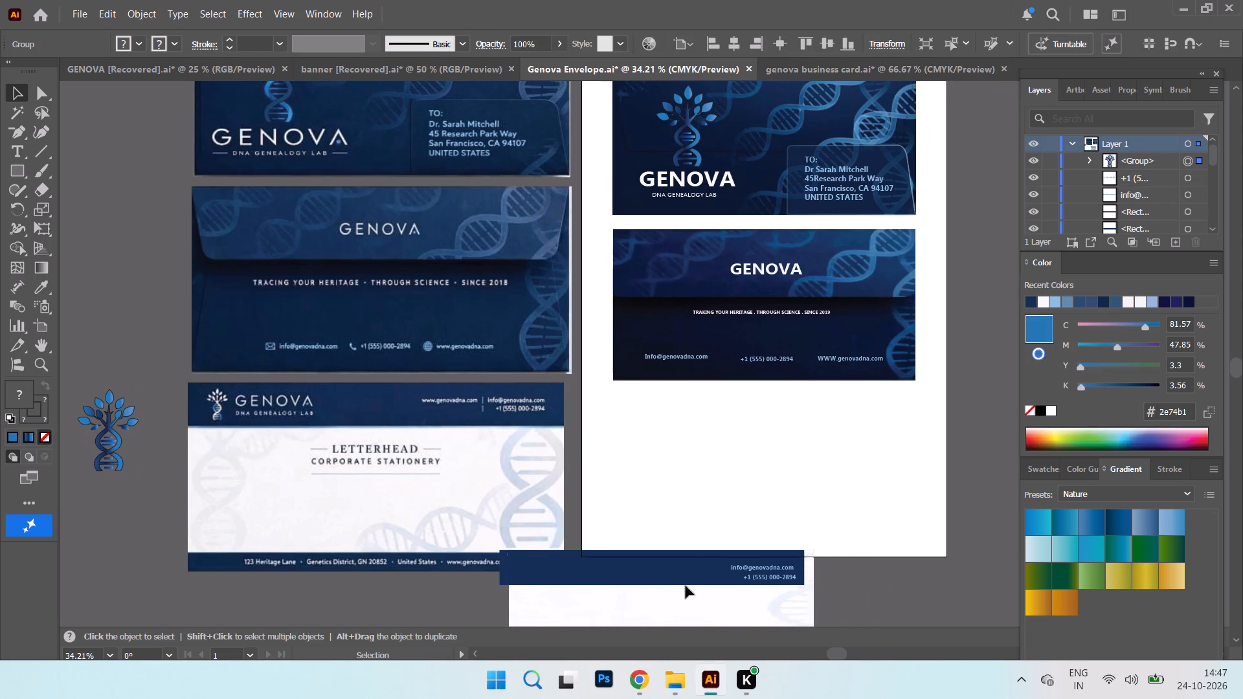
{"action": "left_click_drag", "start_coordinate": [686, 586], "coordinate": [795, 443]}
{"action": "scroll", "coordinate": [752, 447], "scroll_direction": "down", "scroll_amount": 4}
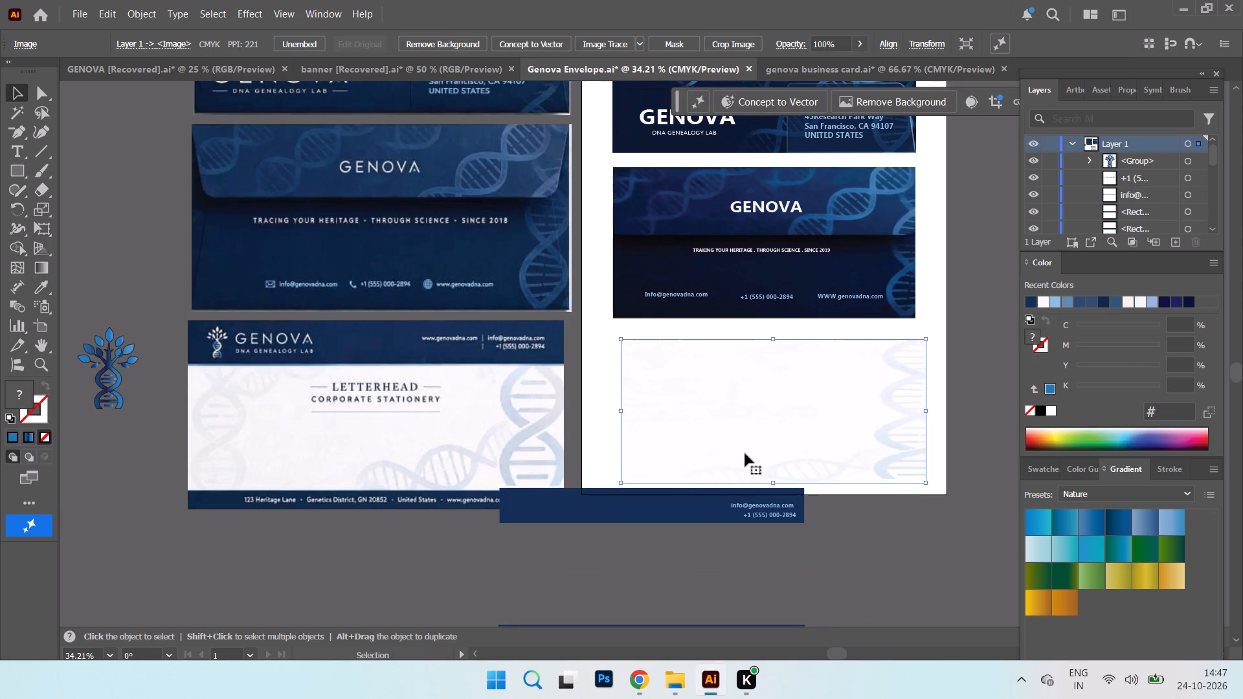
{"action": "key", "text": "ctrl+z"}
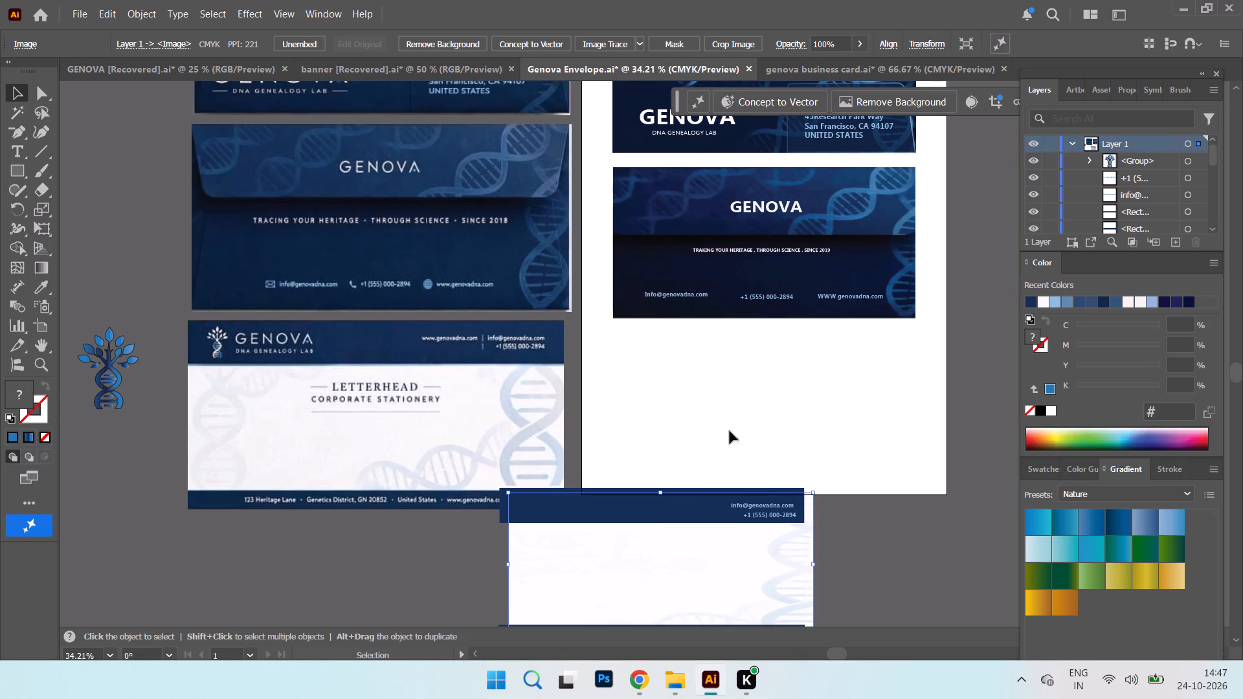
Shift the letterhead's white background image left so its side edges line up with the navy header and footer bands.
{"action": "scroll", "coordinate": [736, 412], "scroll_direction": "down", "scroll_amount": 5}
{"action": "left_click_drag", "start_coordinate": [704, 482], "coordinate": [695, 479]}
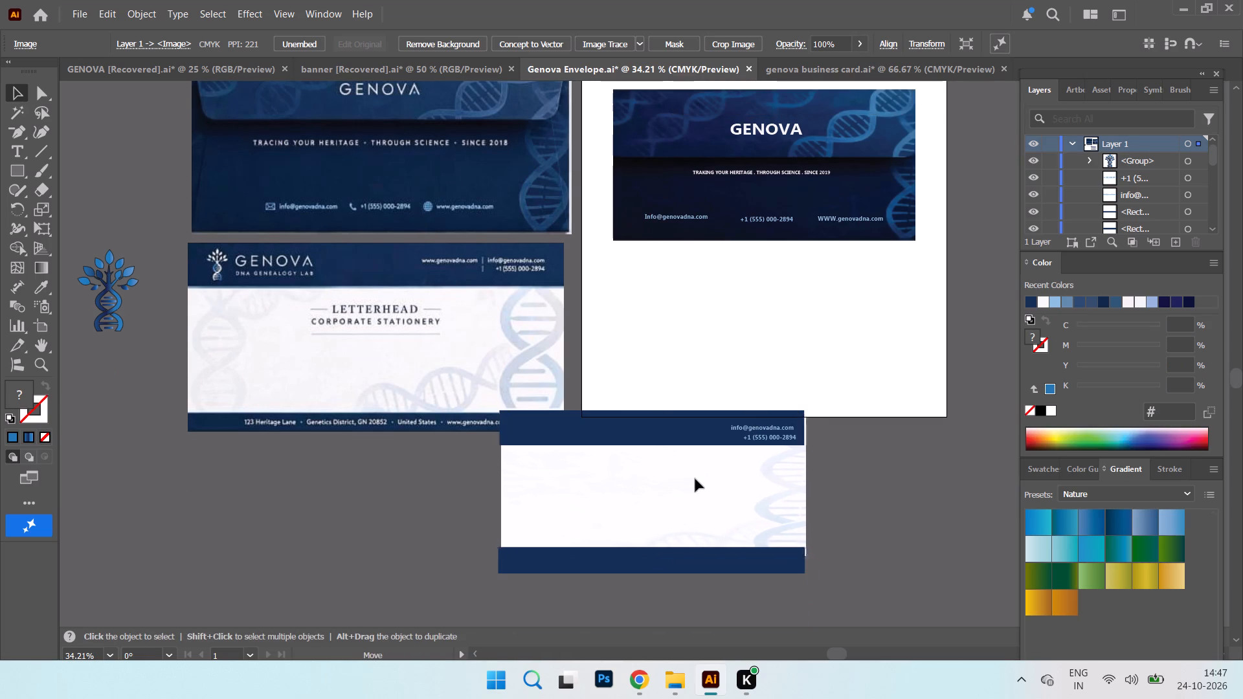
{"action": "left_click_drag", "start_coordinate": [695, 479], "coordinate": [695, 479]}
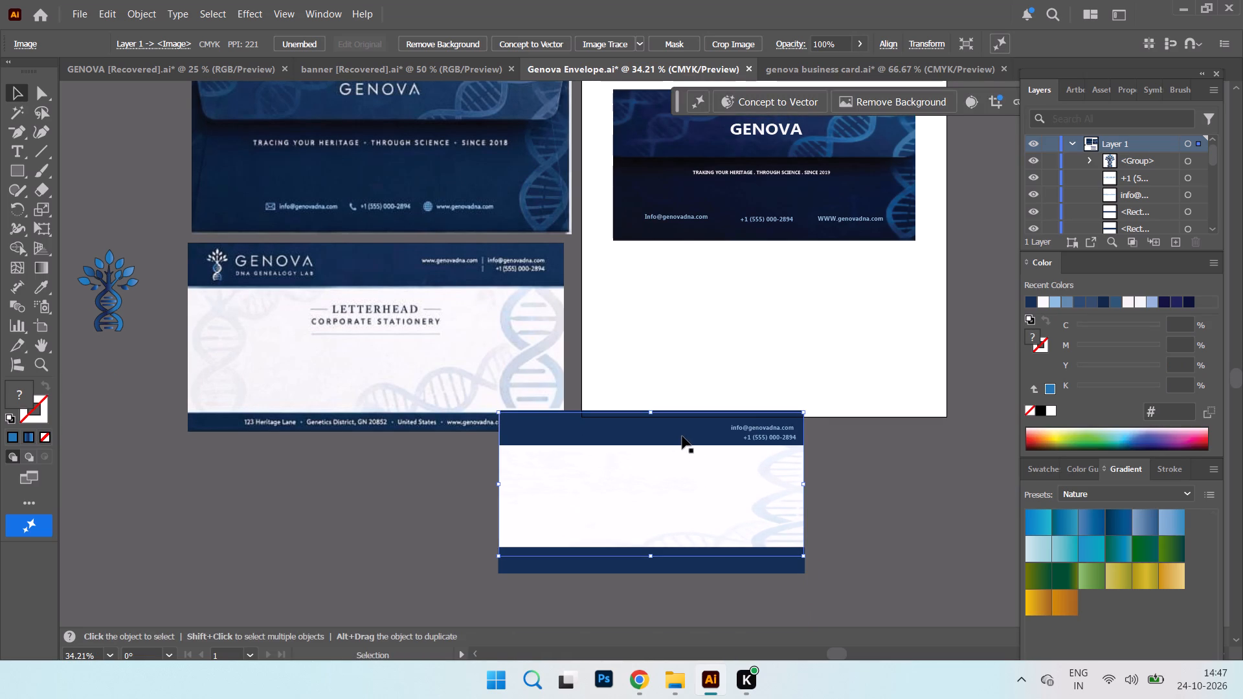
Move the letterhead's header band, contact text, white background image and footer band together back onto the artboard, just below the envelope's back design.
{"action": "left_click", "coordinate": [682, 436], "text": "shift"}
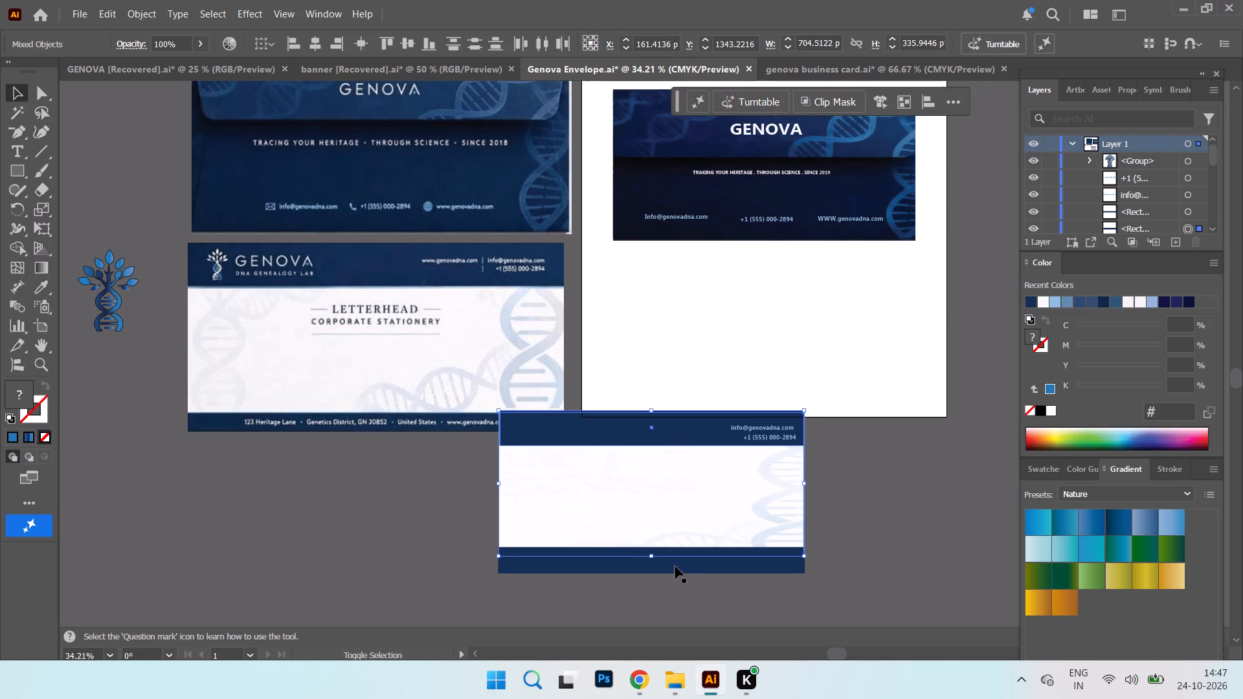
{"action": "left_click", "coordinate": [675, 566], "text": "shift"}
{"action": "left_click", "coordinate": [772, 428], "text": "shift"}
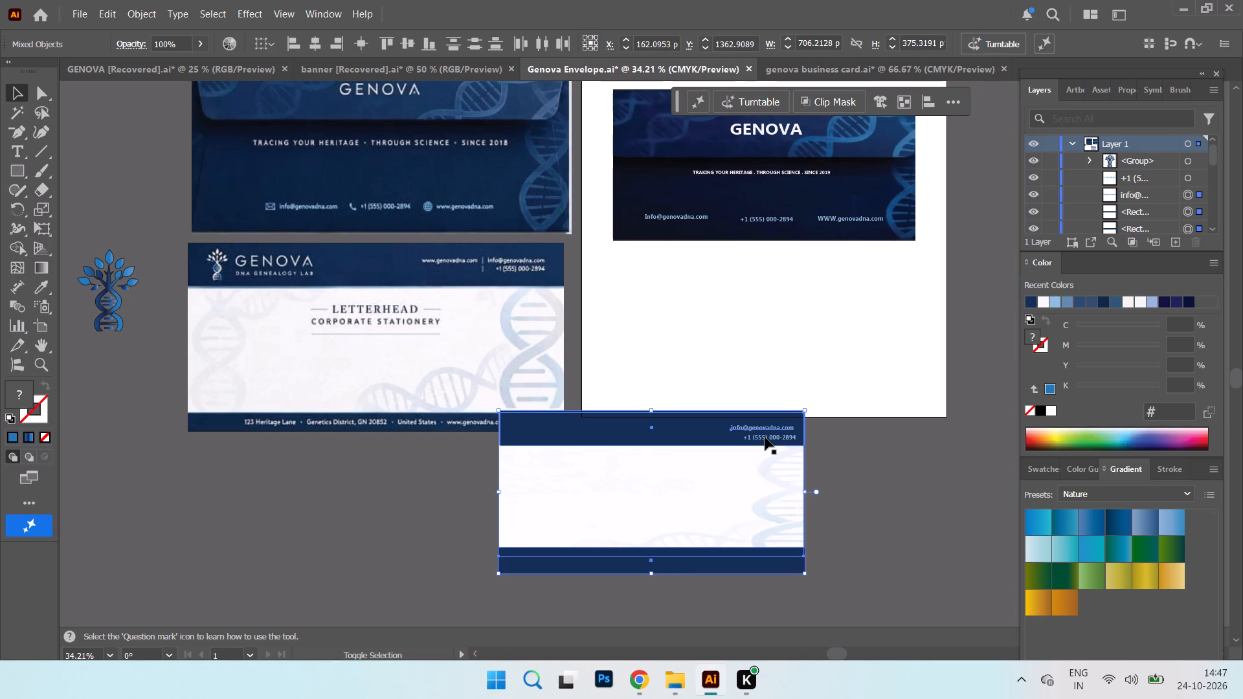
{"action": "left_click", "coordinate": [765, 438], "text": "shift"}
{"action": "left_click_drag", "start_coordinate": [700, 479], "coordinate": [815, 314]}
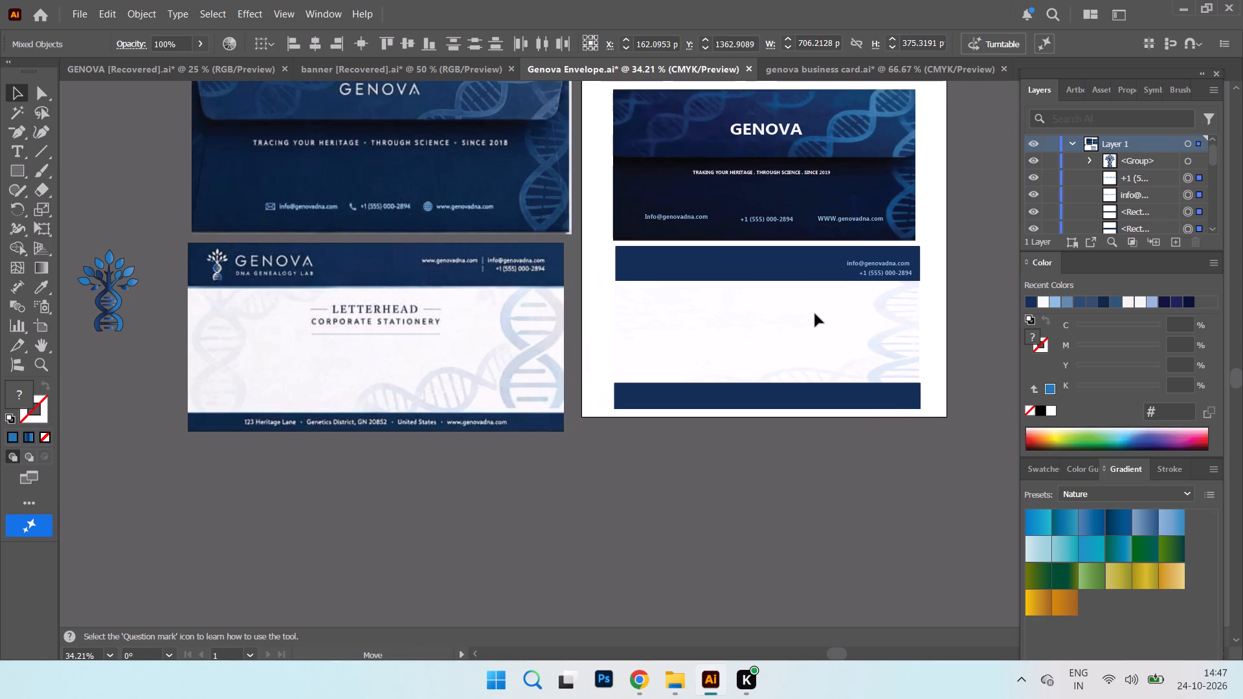
{"action": "left_click_drag", "start_coordinate": [815, 314], "coordinate": [812, 314]}
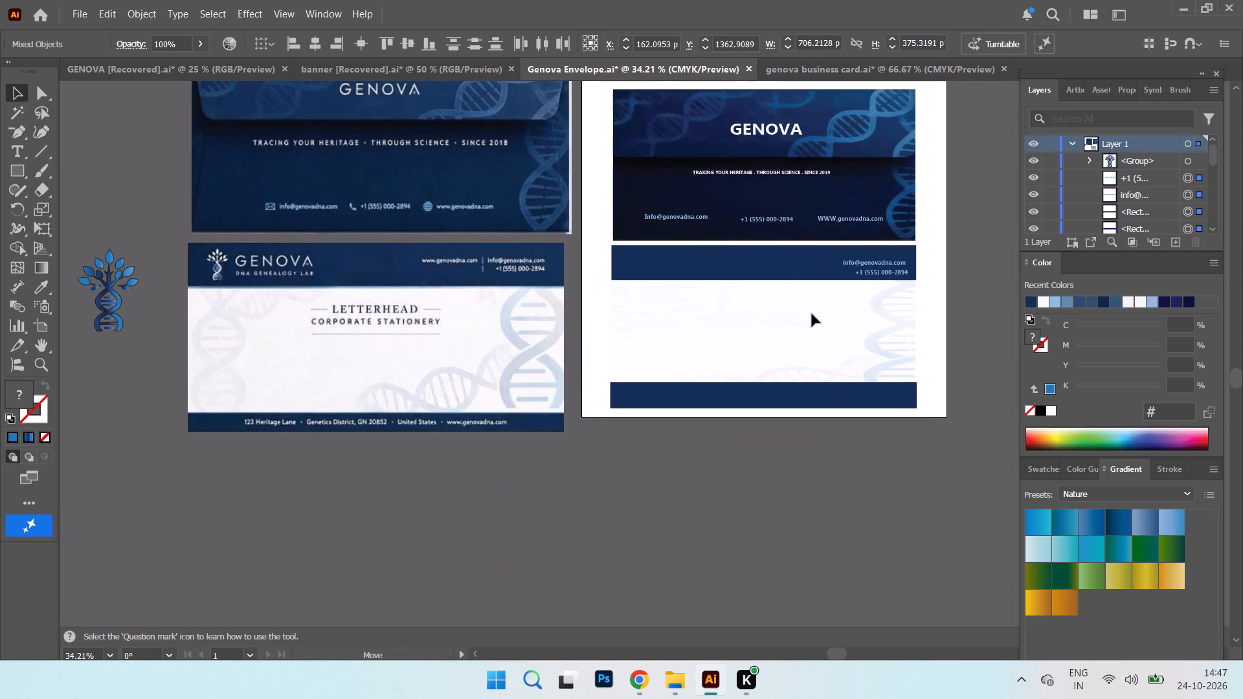
{"action": "left_click_drag", "start_coordinate": [812, 314], "coordinate": [814, 316]}
{"action": "left_click", "coordinate": [814, 316]}
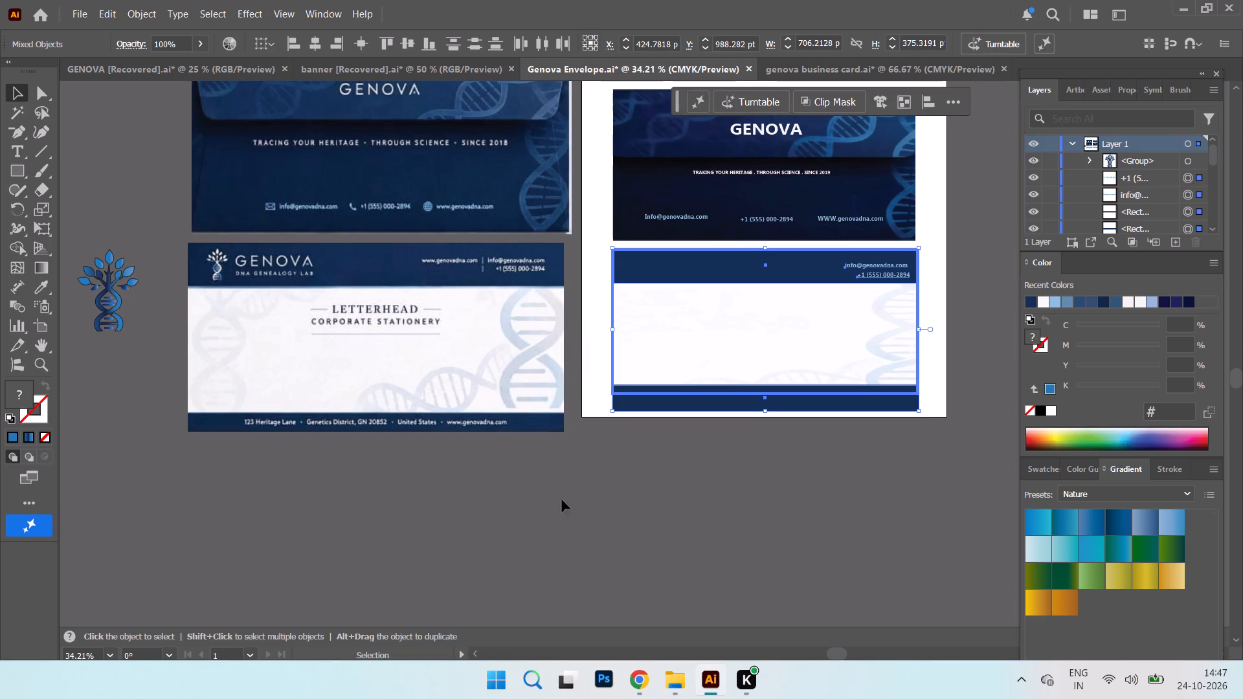
{"action": "left_click", "coordinate": [576, 502]}
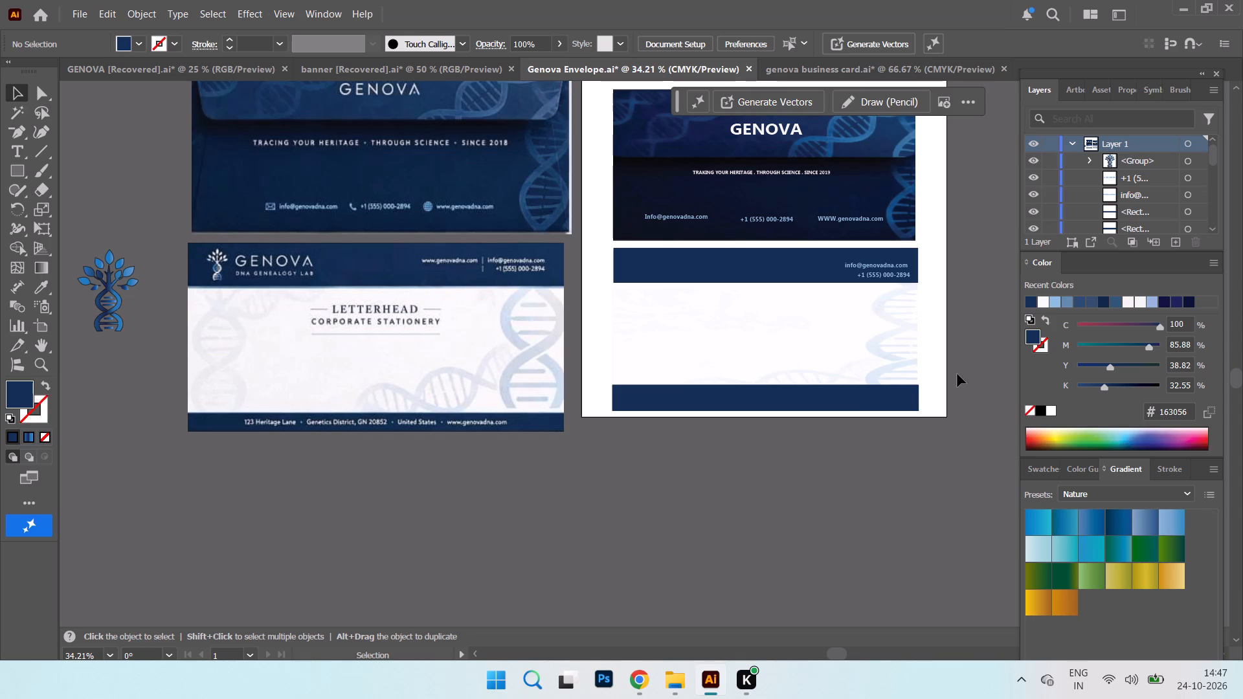
{"action": "left_click", "coordinate": [840, 471]}
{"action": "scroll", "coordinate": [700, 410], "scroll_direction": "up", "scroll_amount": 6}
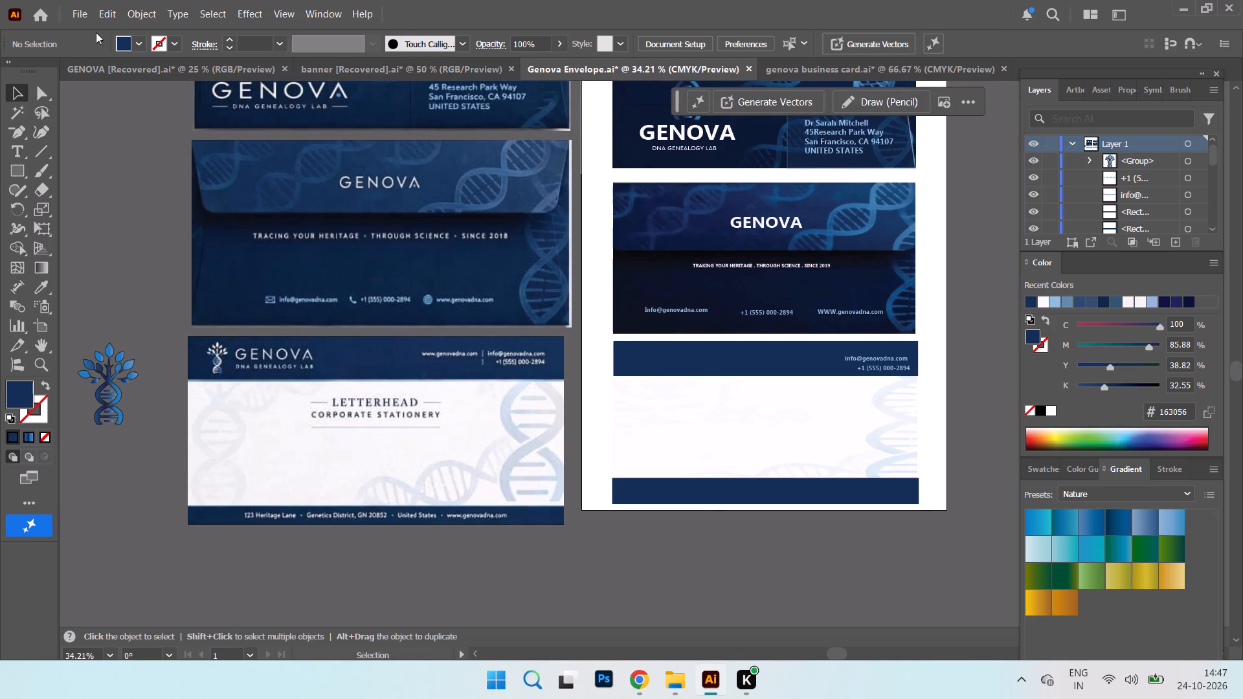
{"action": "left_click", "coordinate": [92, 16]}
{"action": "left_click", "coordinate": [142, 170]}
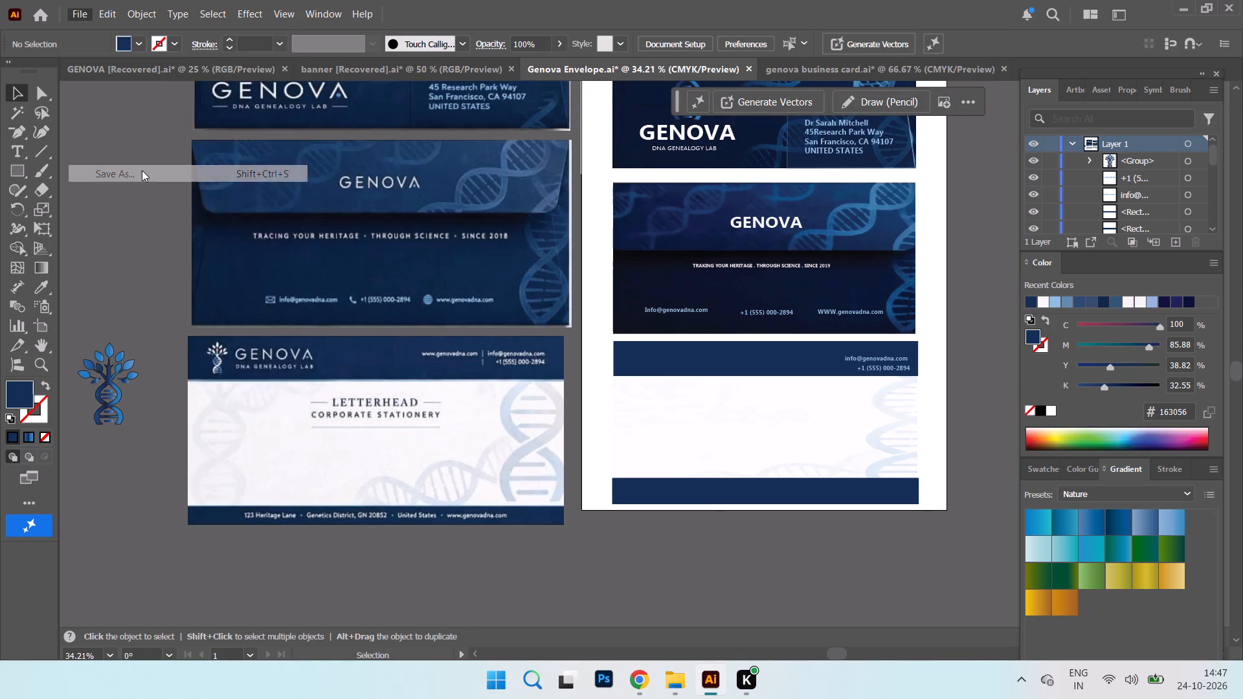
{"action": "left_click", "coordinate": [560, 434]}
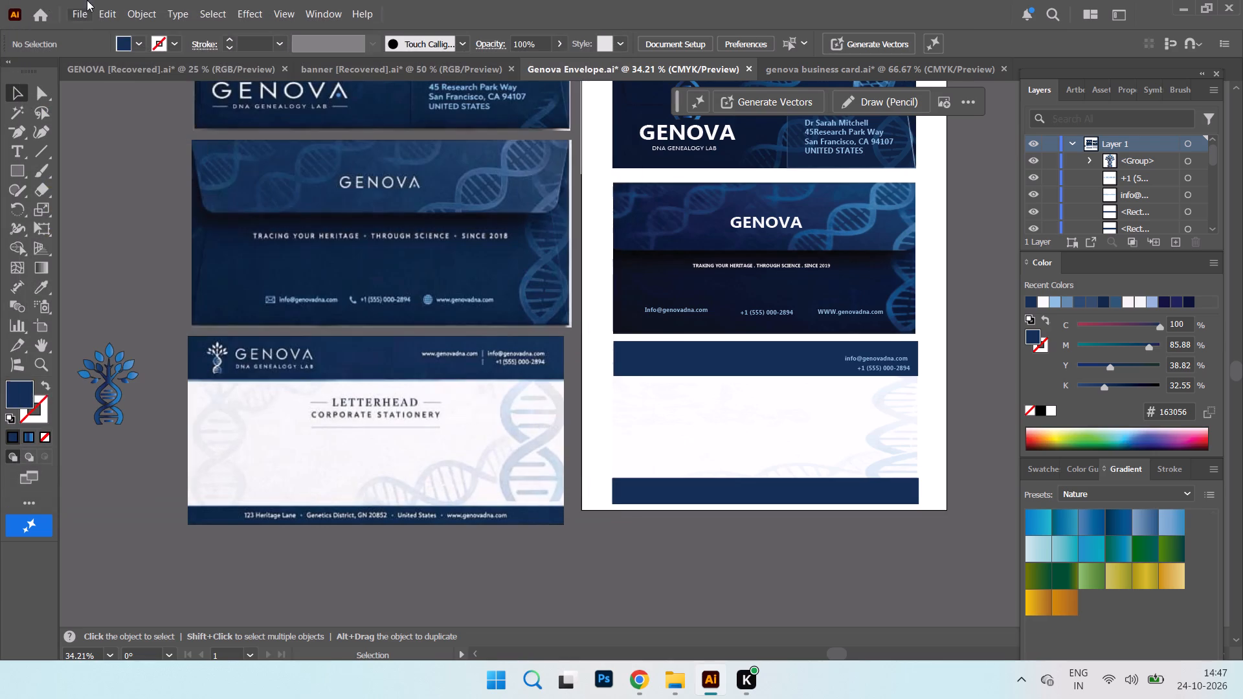
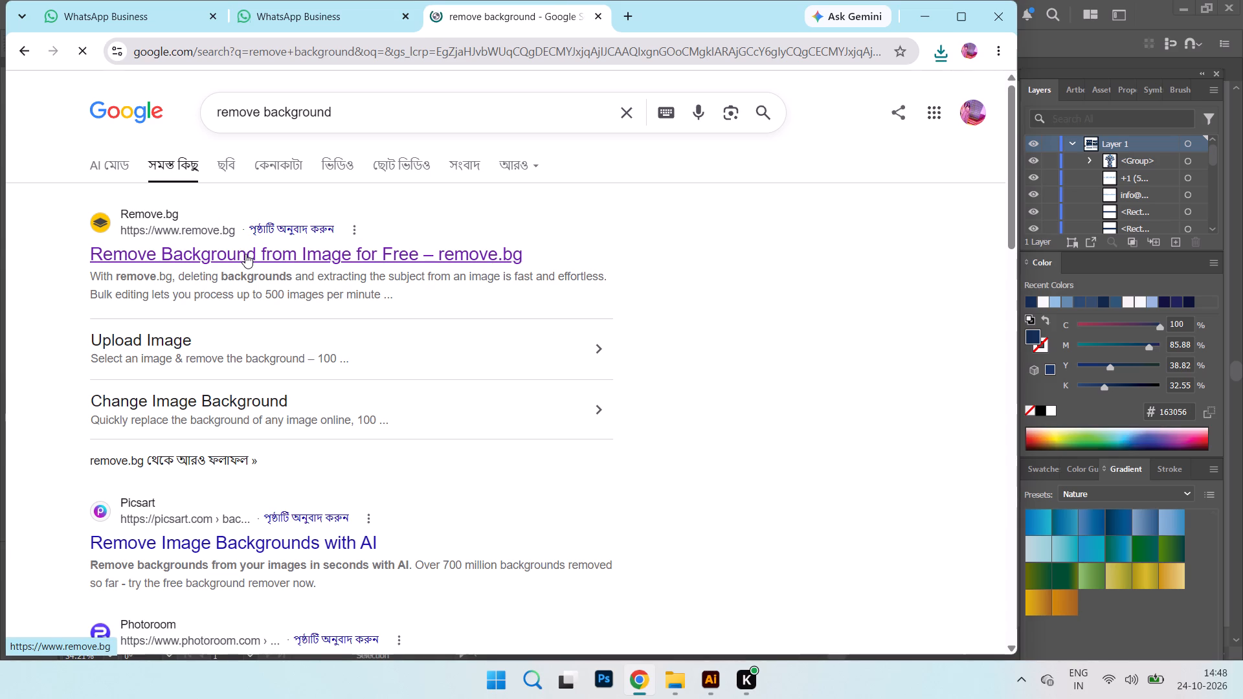
In Chrome, open the remove.bg website from the search results for removing an image background.
{"action": "left_click", "coordinate": [229, 258]}
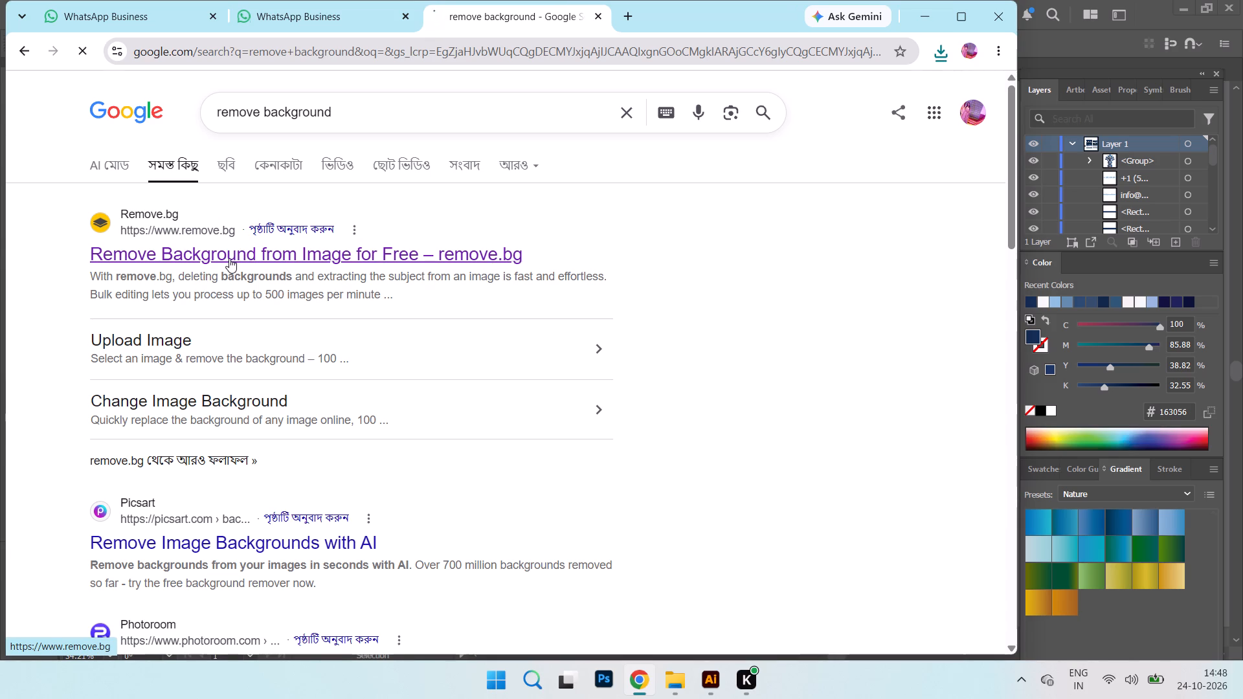
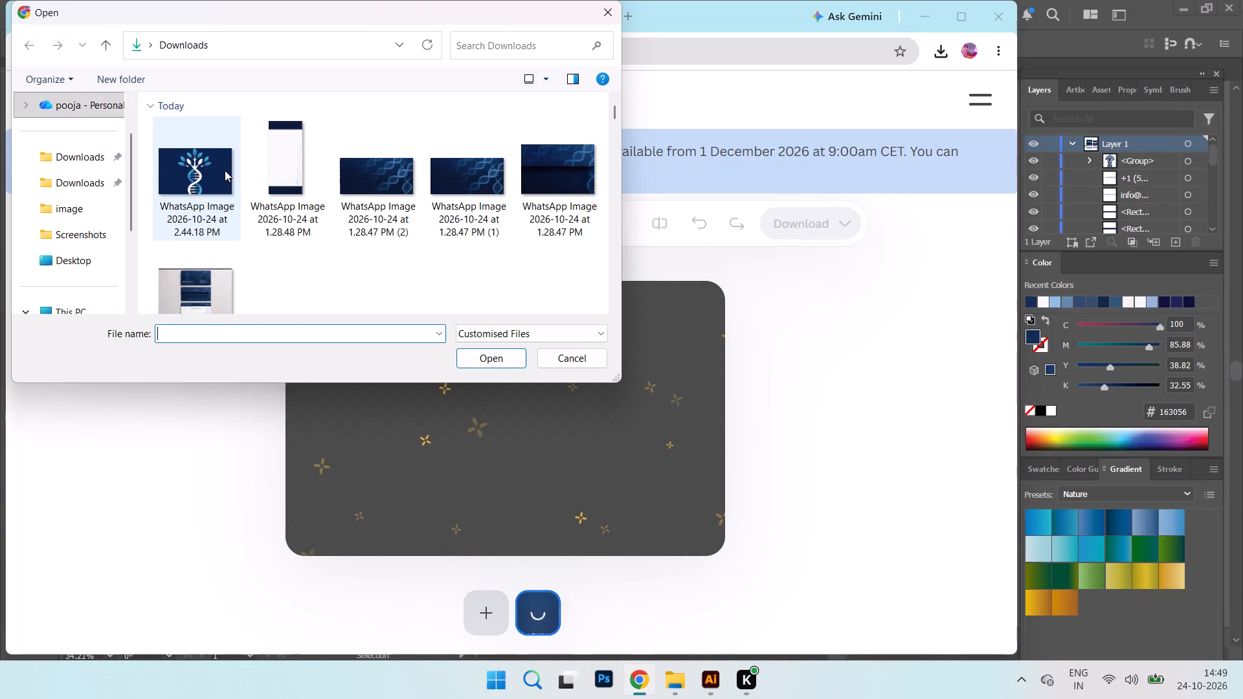
Upload the DNA tree logo image, WhatsApp Image 2026-10-24 at 2.44.18 PM, from Downloads for background removal.
{"action": "left_click", "coordinate": [214, 170]}
{"action": "left_click", "coordinate": [484, 351]}
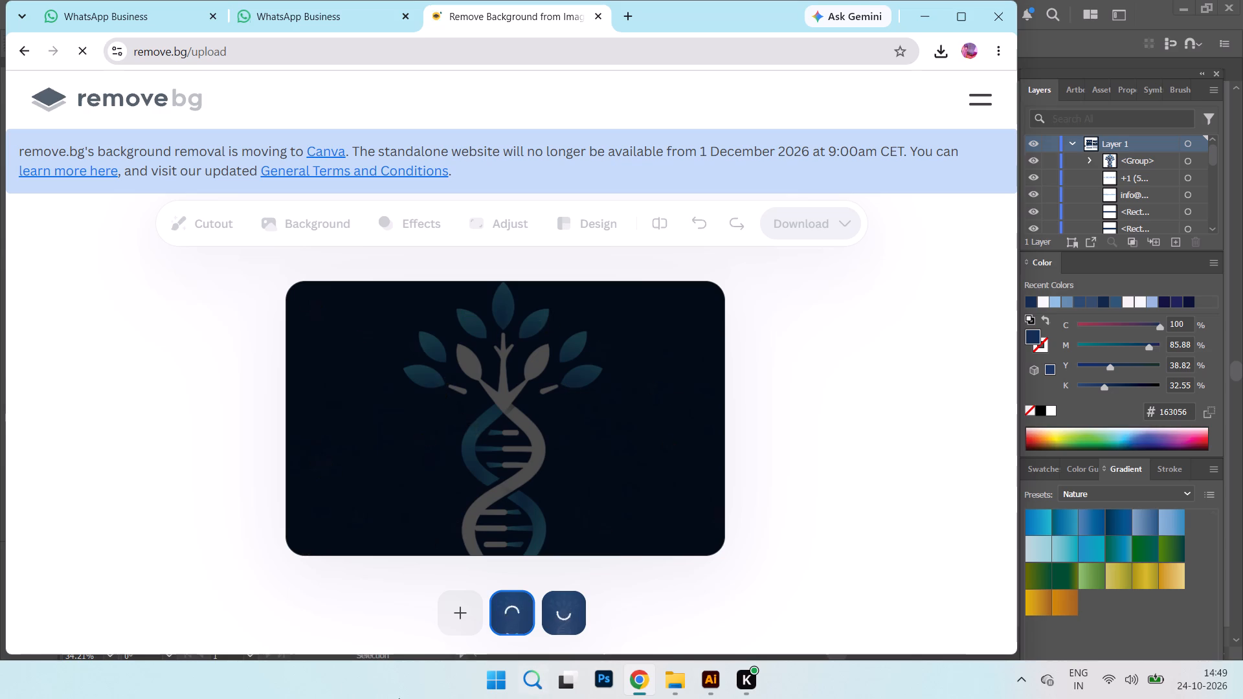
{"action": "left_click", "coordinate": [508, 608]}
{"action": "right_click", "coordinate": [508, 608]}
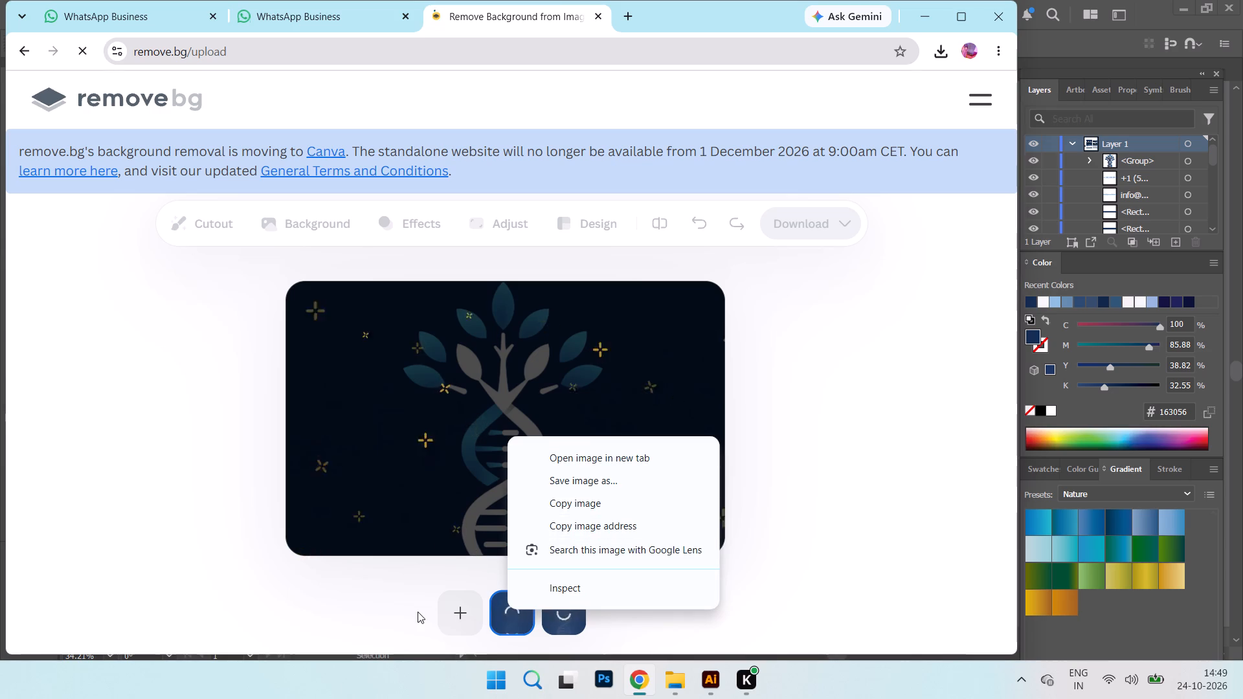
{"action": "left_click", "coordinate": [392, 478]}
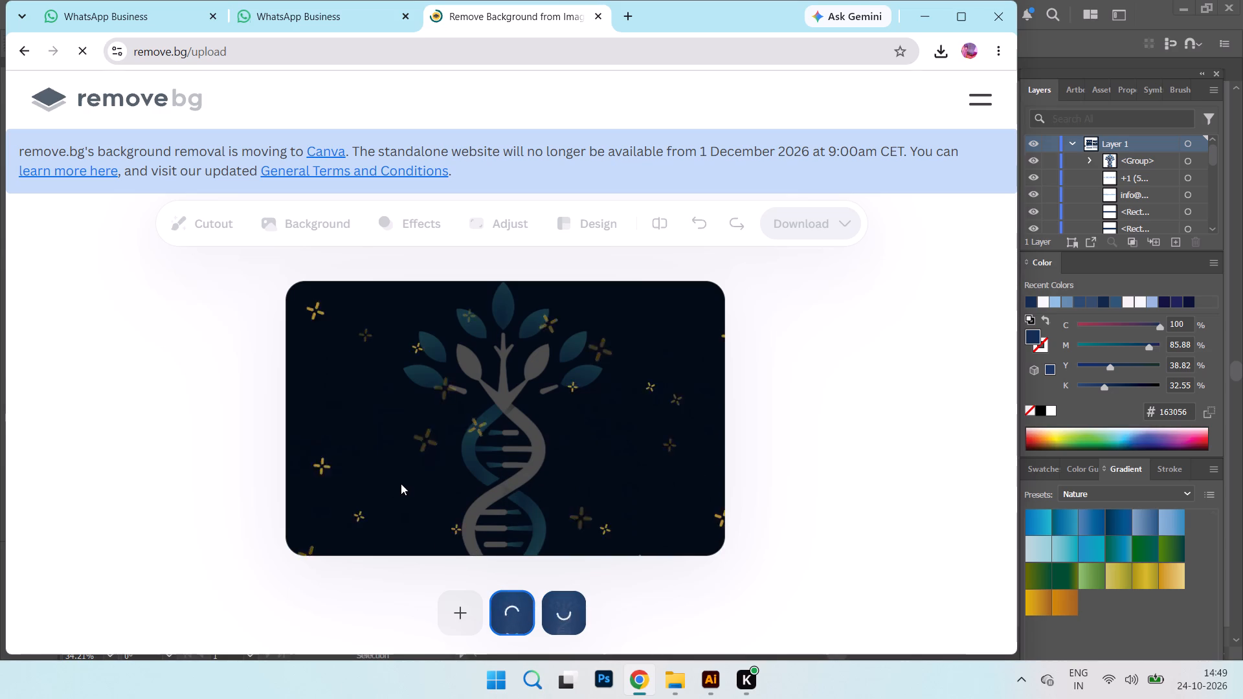